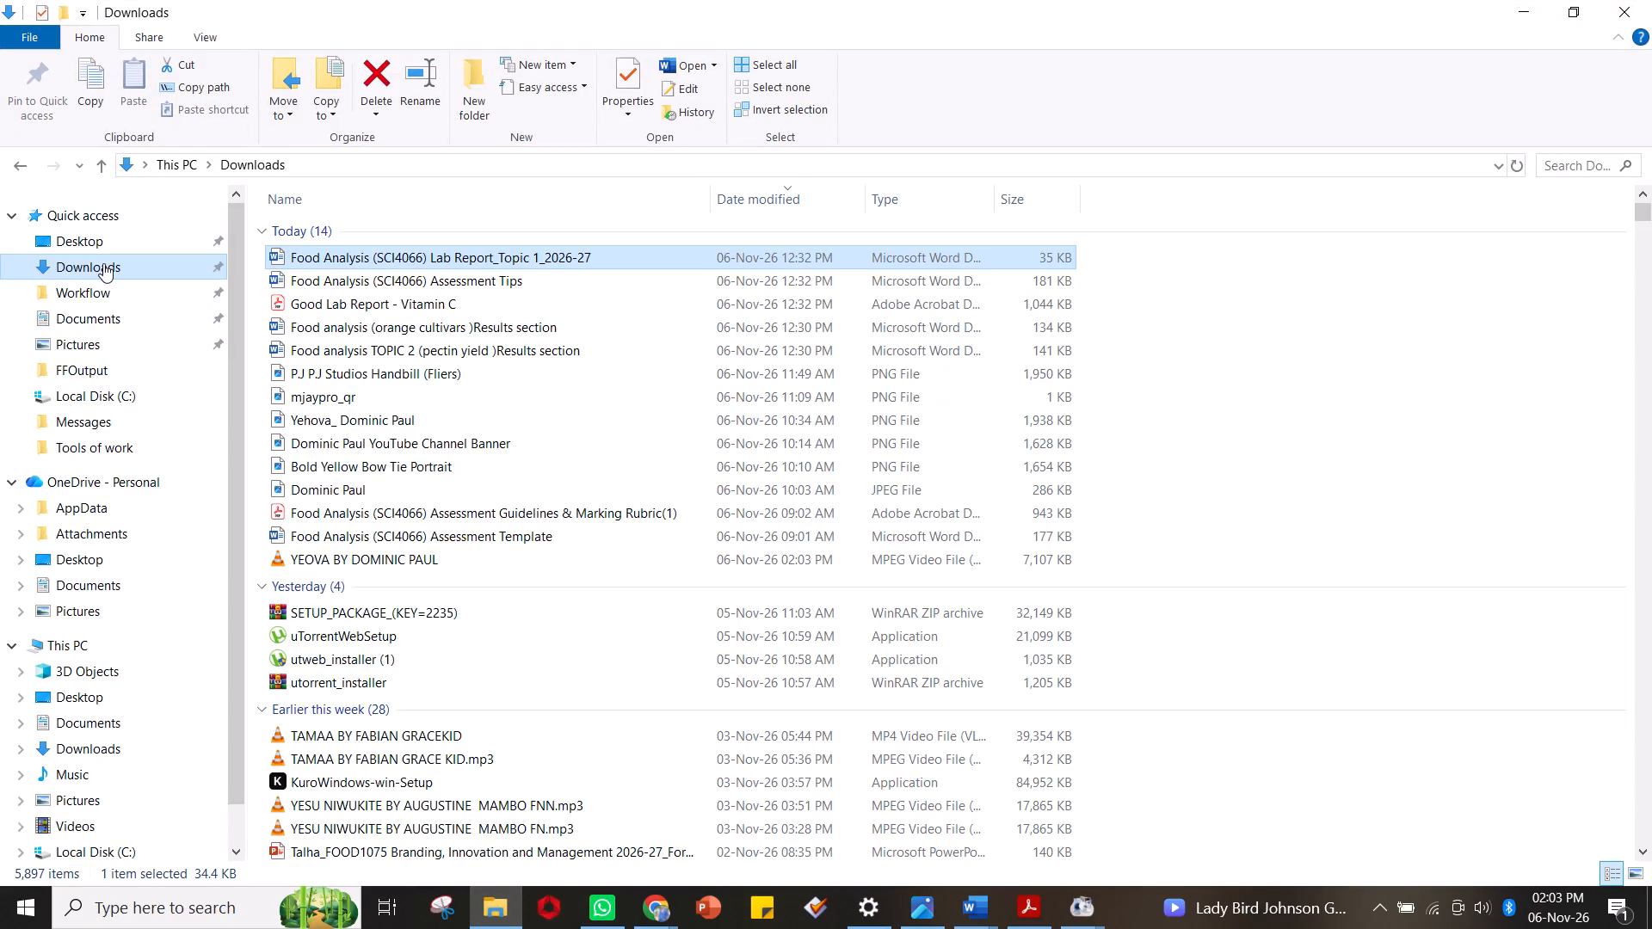
Add the newly saved YEOVA song from the Downloads folder to the MP3 conversion window in FormatFactory.
click(103, 263)
drag(324, 257, 981, 835)
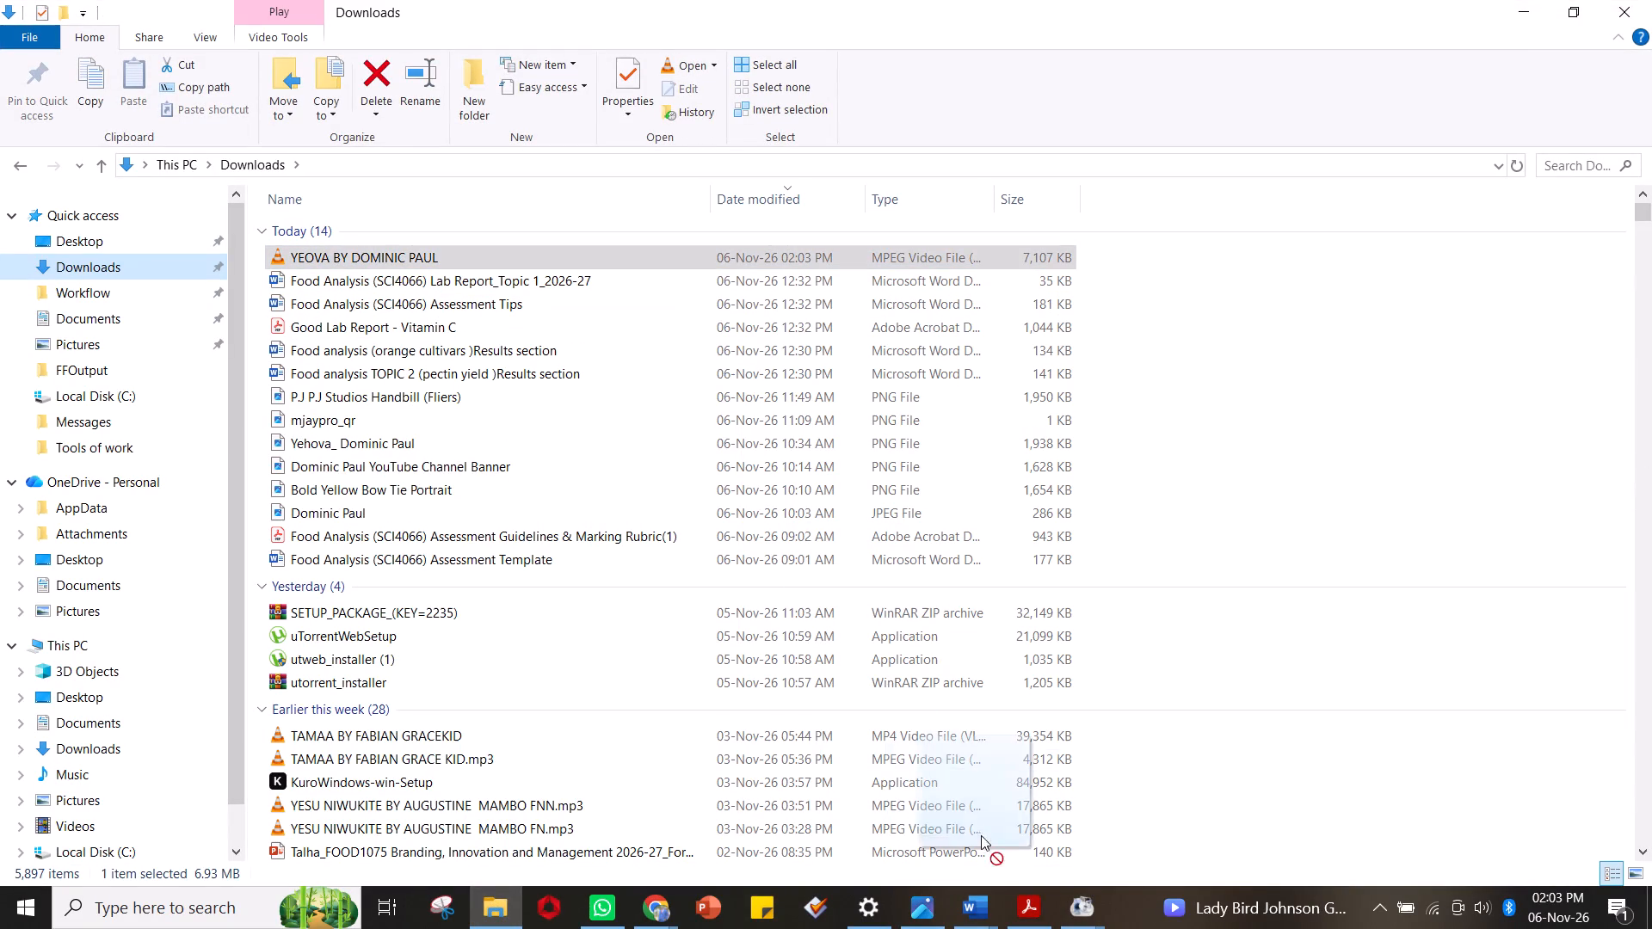
drag(981, 835, 1105, 860)
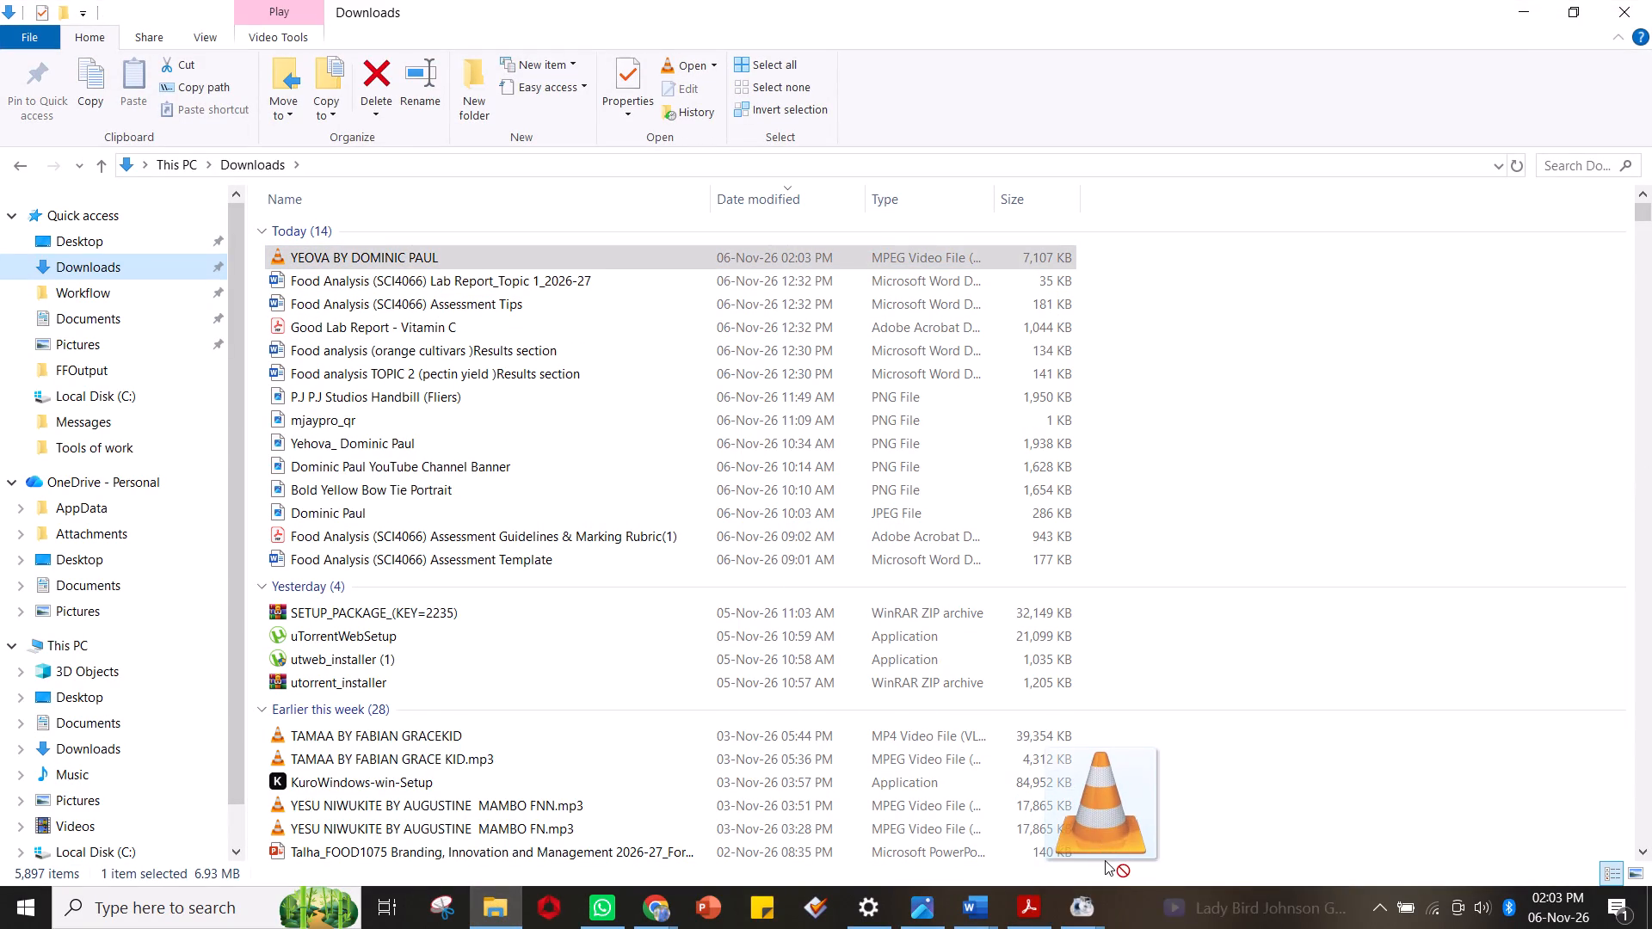
drag(1105, 860, 1201, 780)
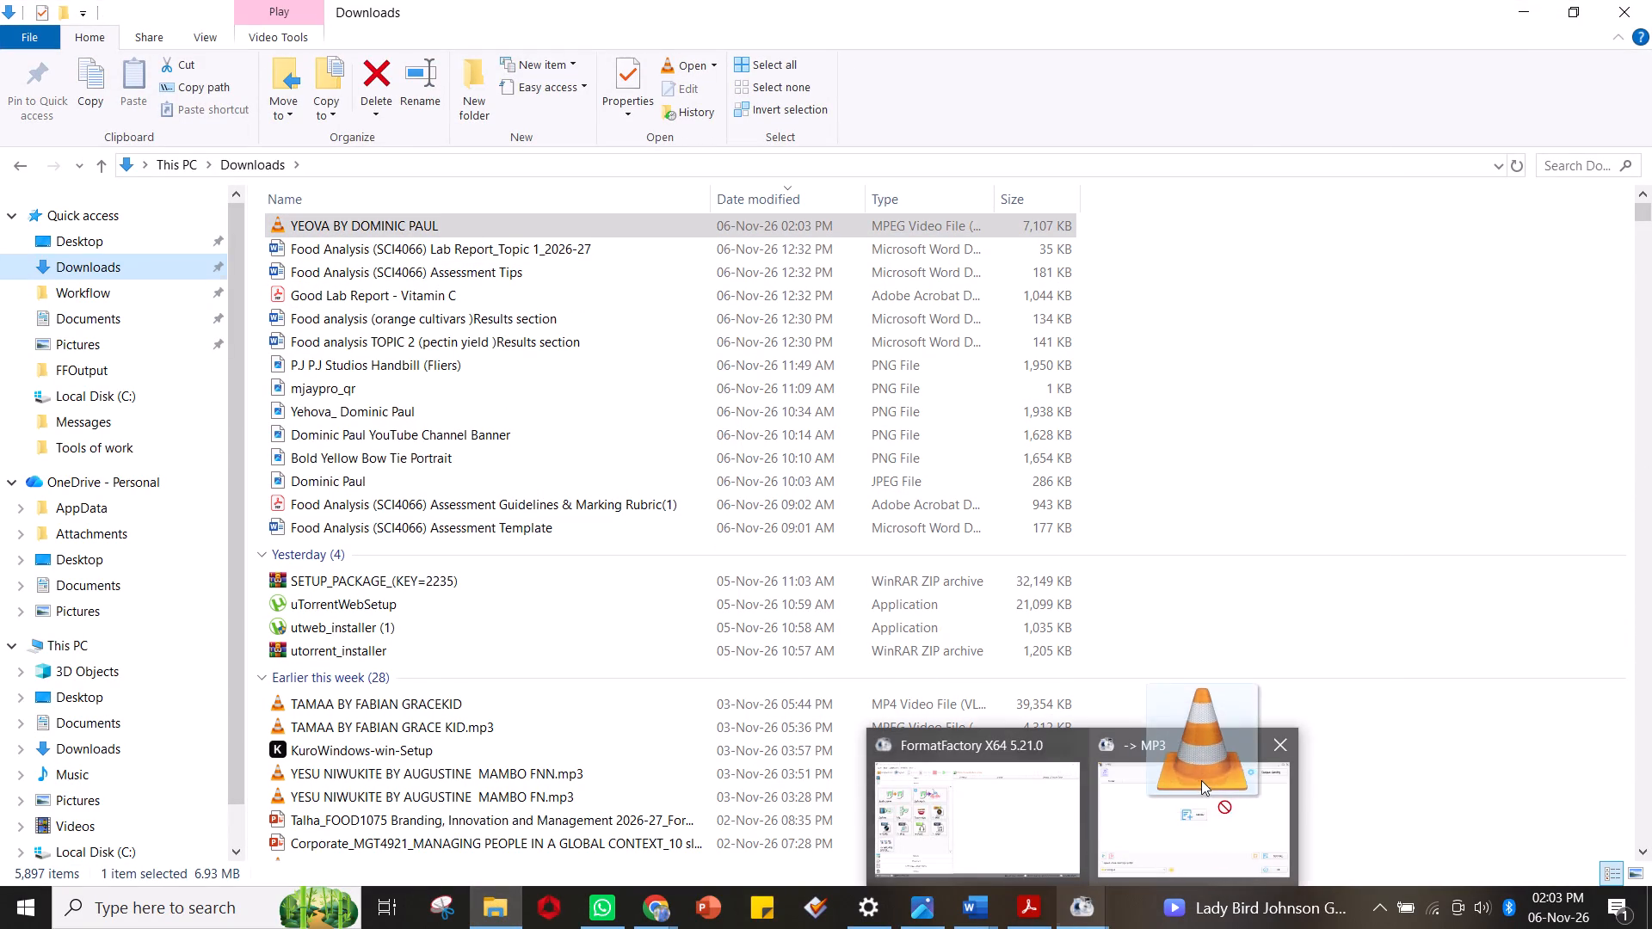
Add the YEOVA MPEG file from the Downloads folder to the MP3 conversion list in FormatFactory.
drag(1201, 780, 856, 414)
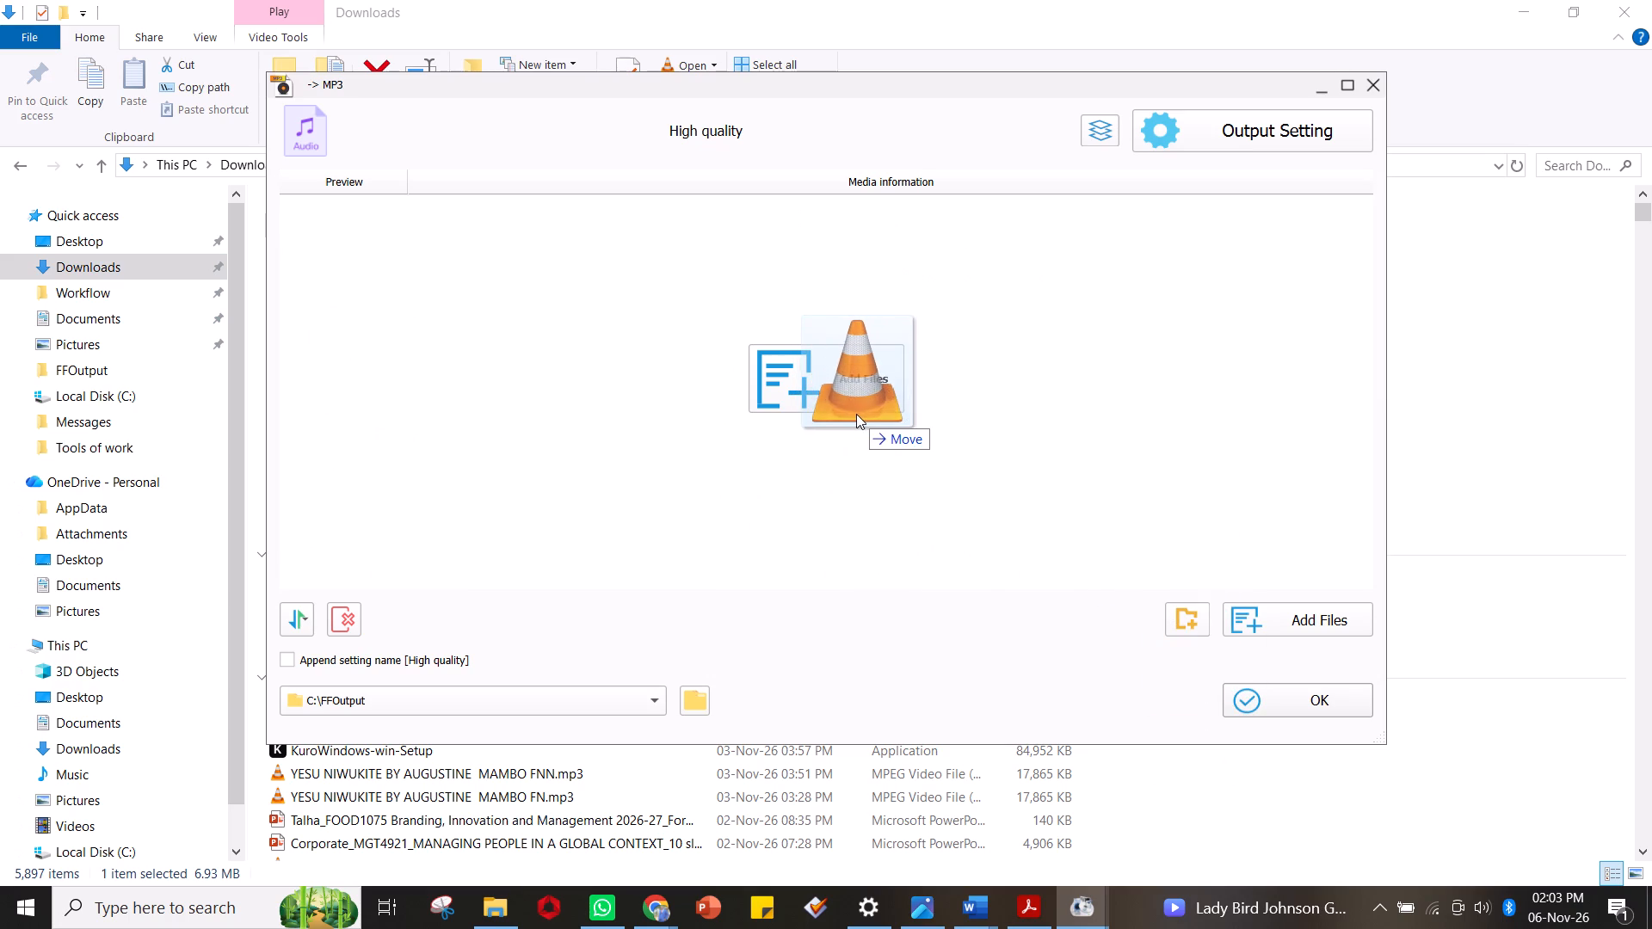
drag(856, 414, 858, 426)
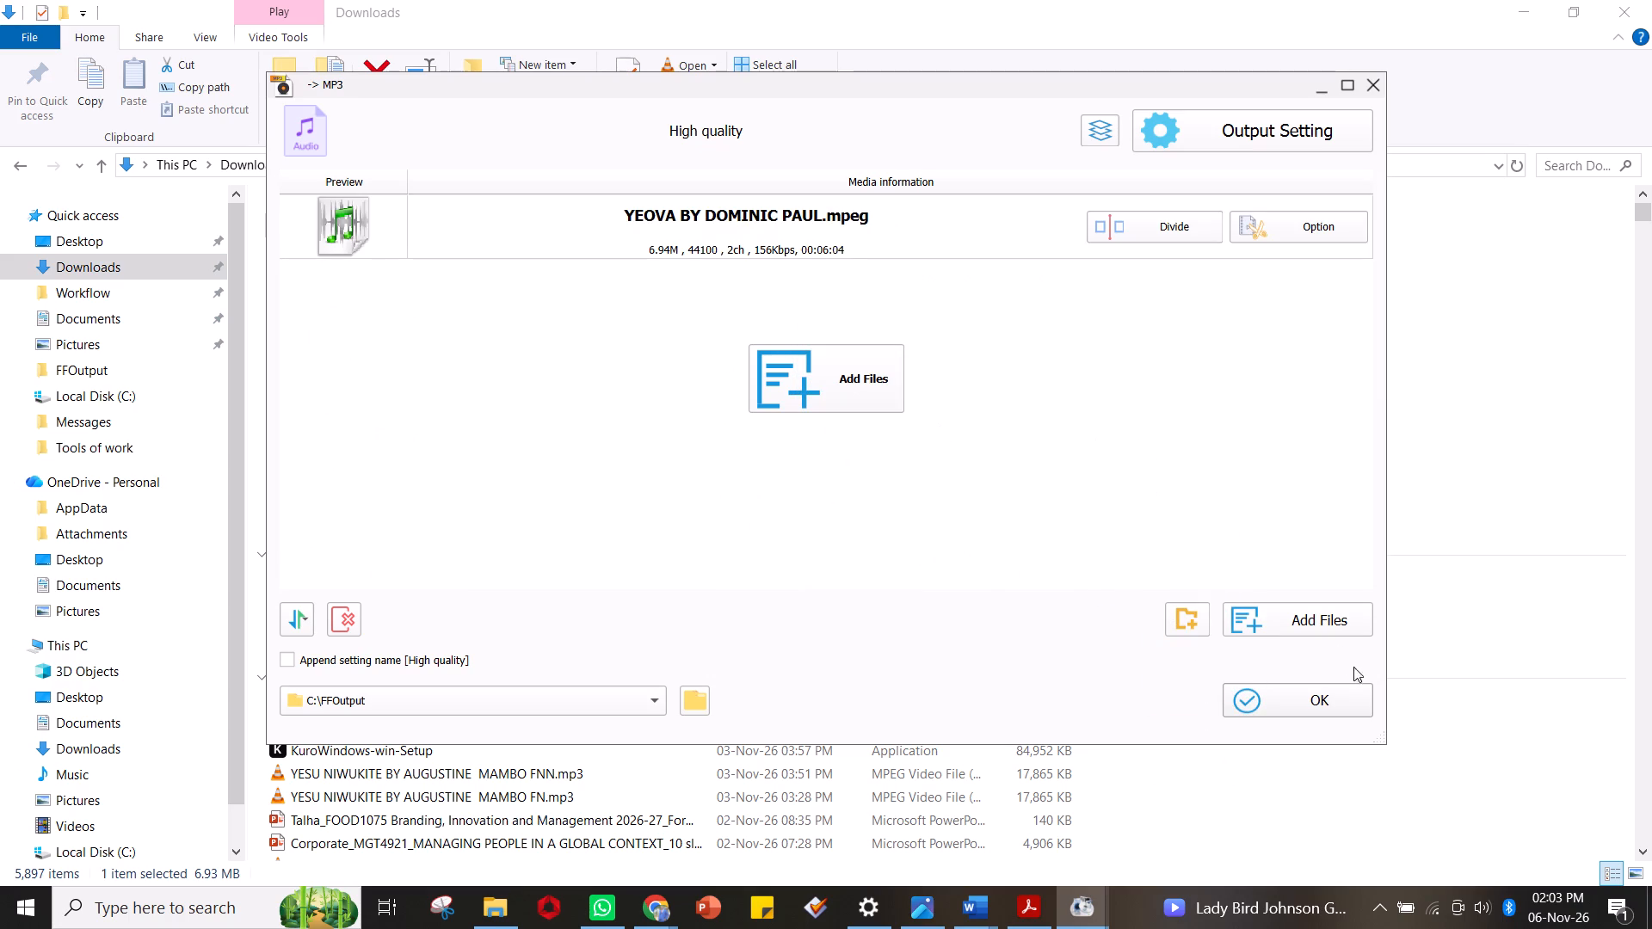
Accept the High quality MP3 conversion setup to queue the YEOVA MPEG file for output to C:\FFOutput.
click(1302, 702)
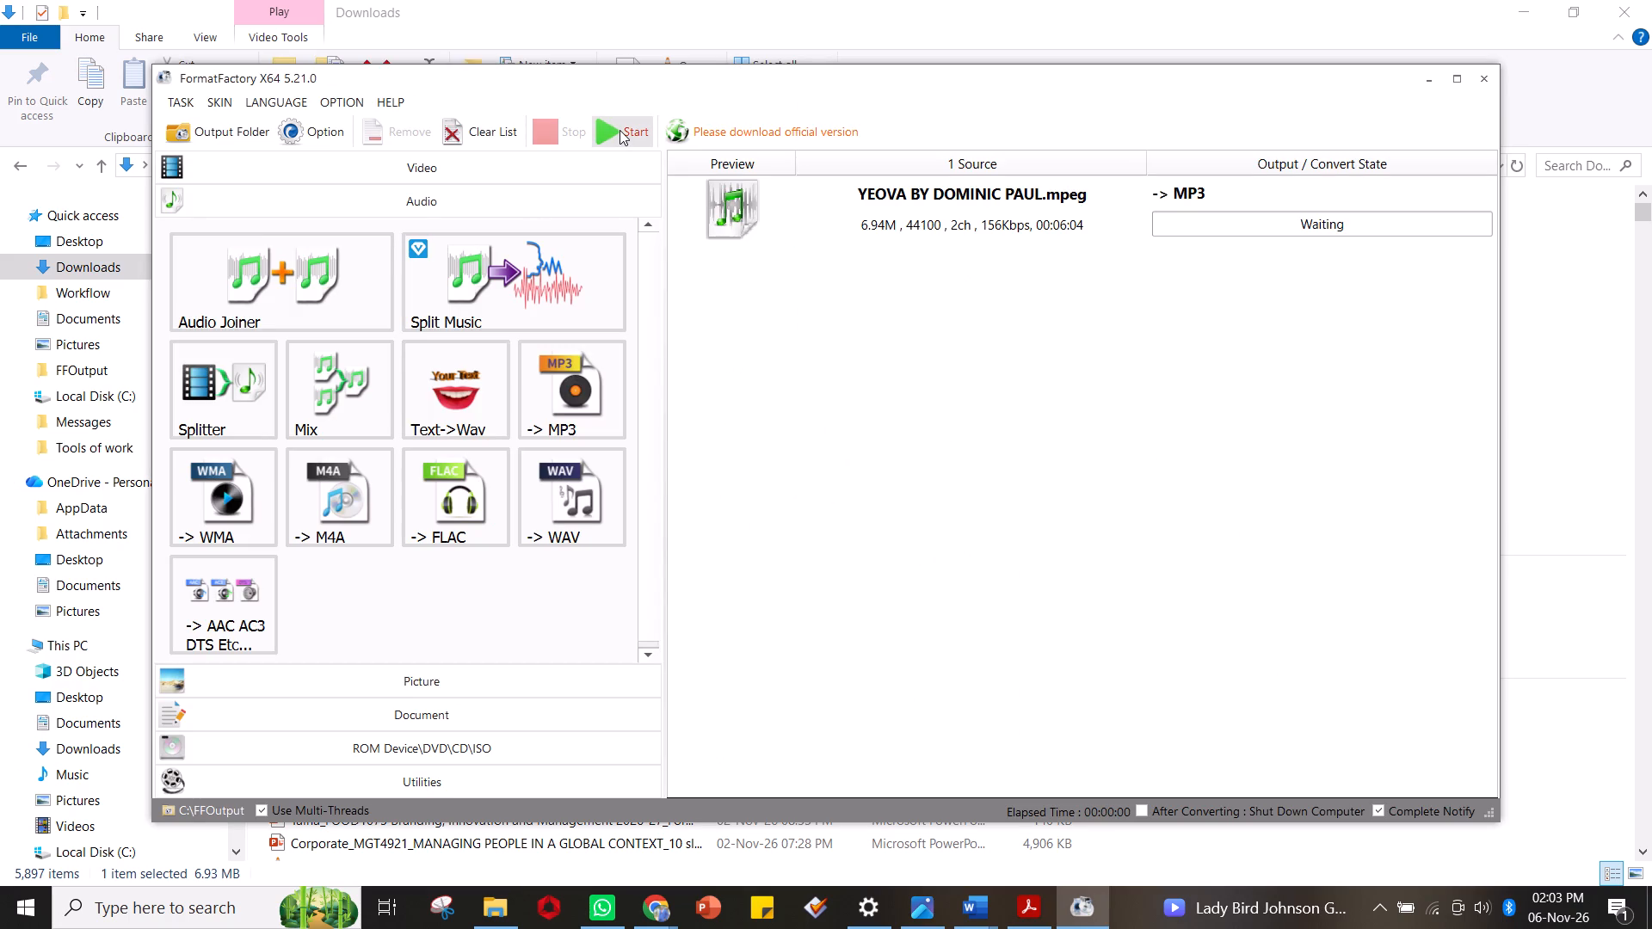
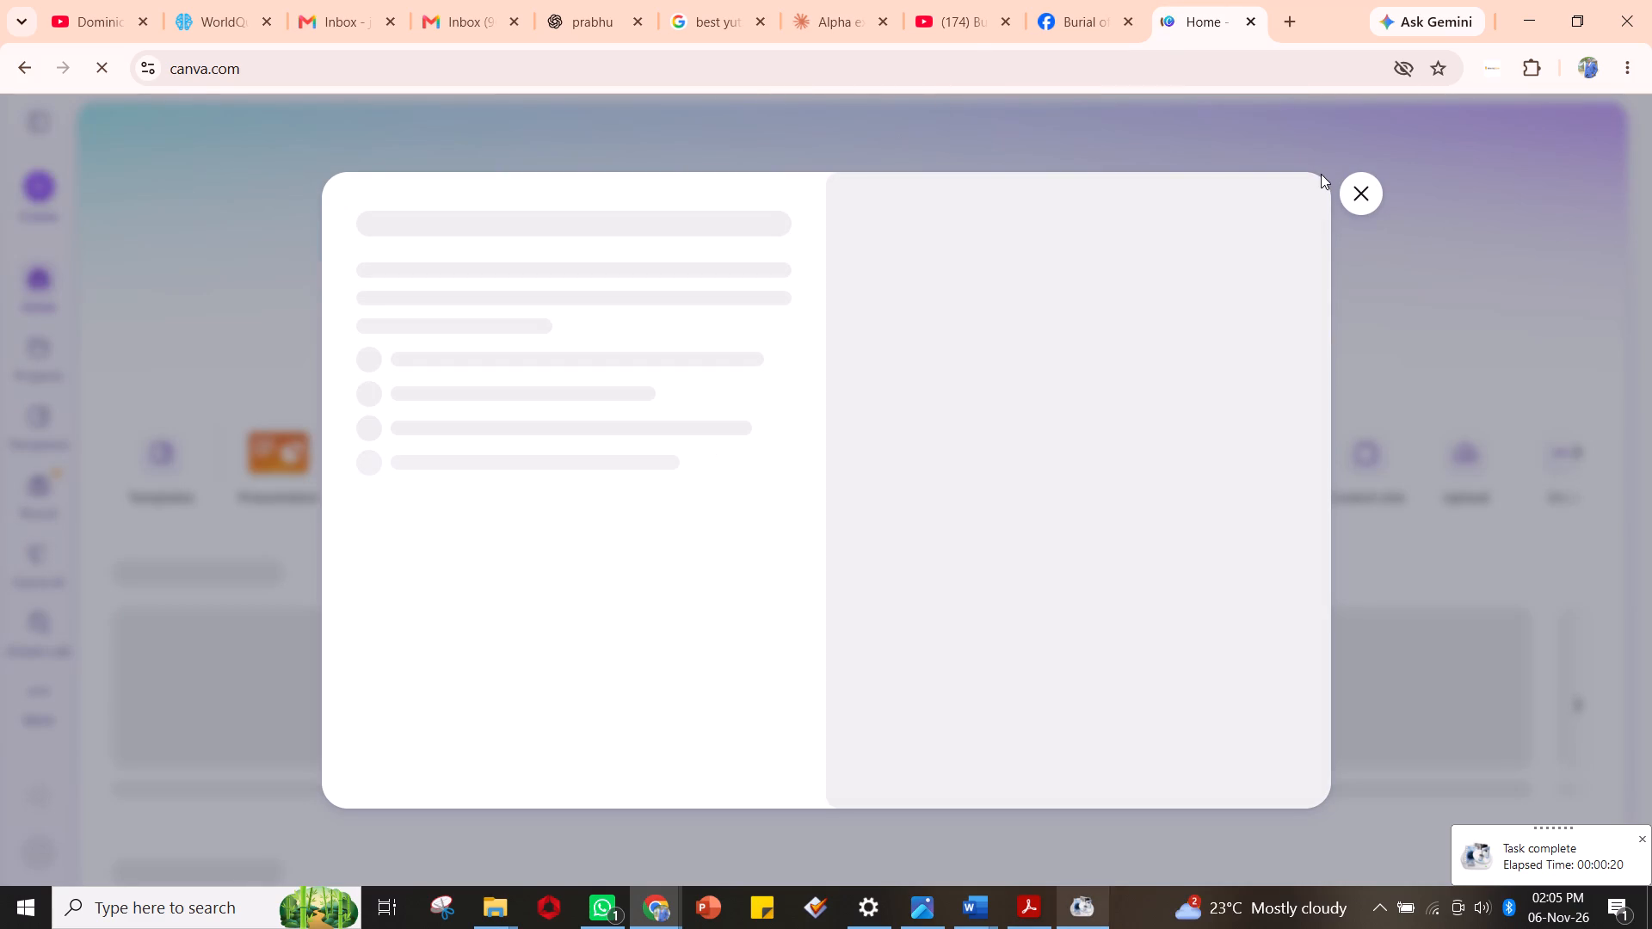
Switch to Canva in Chrome and dismiss the pop-up window covering its home page.
click(968, 15)
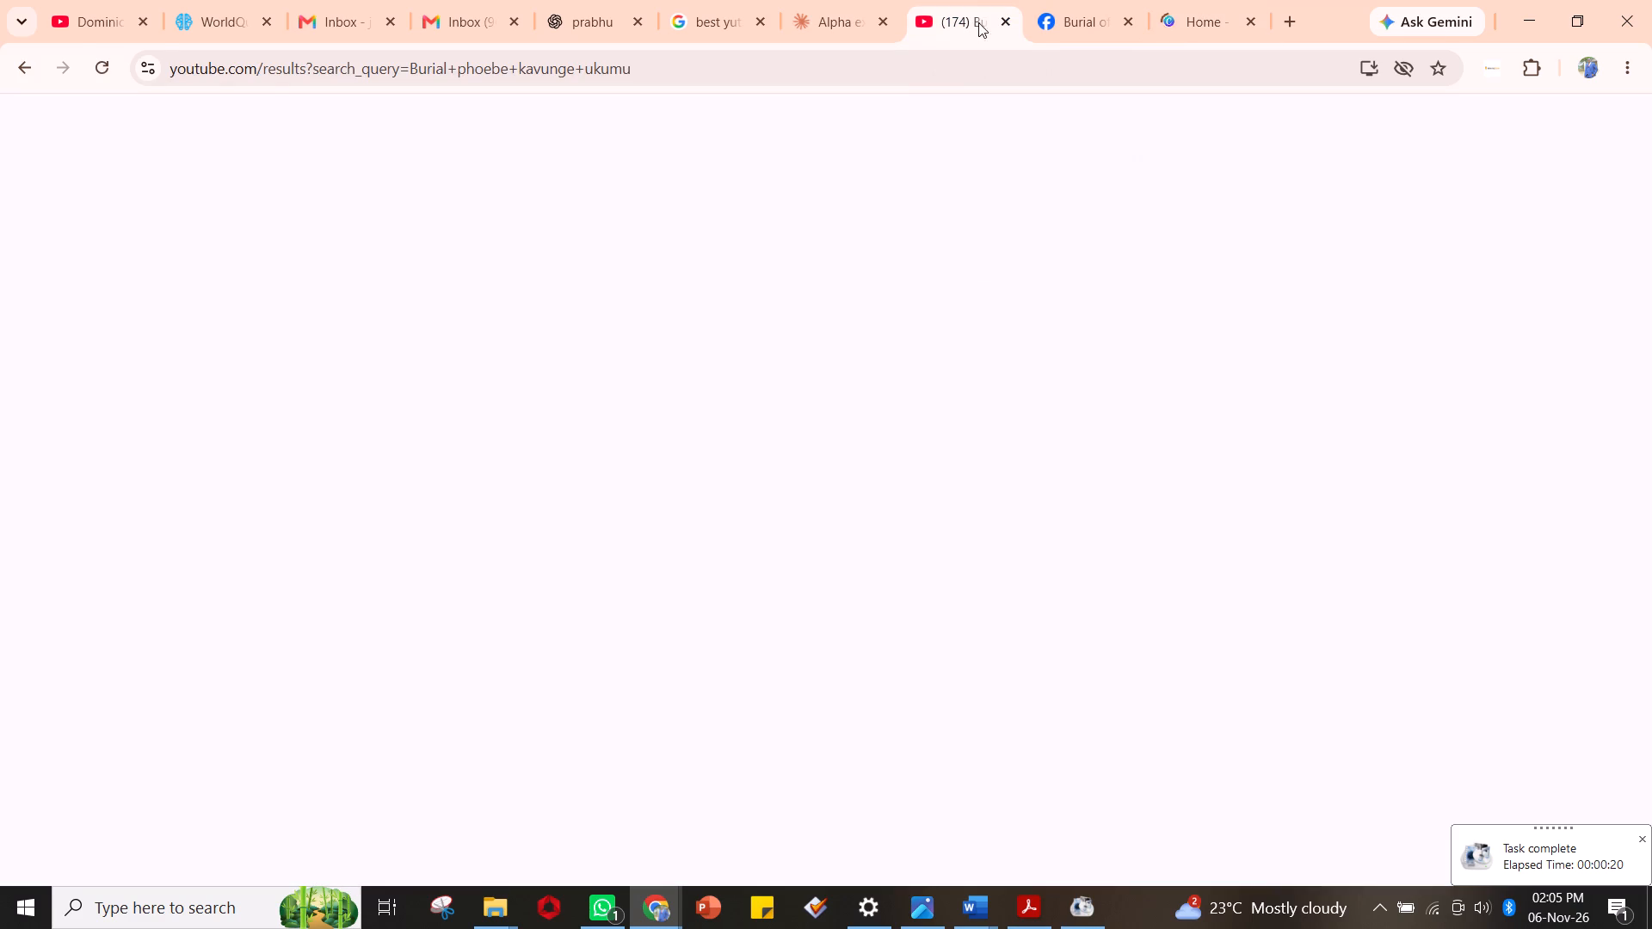
click(1212, 14)
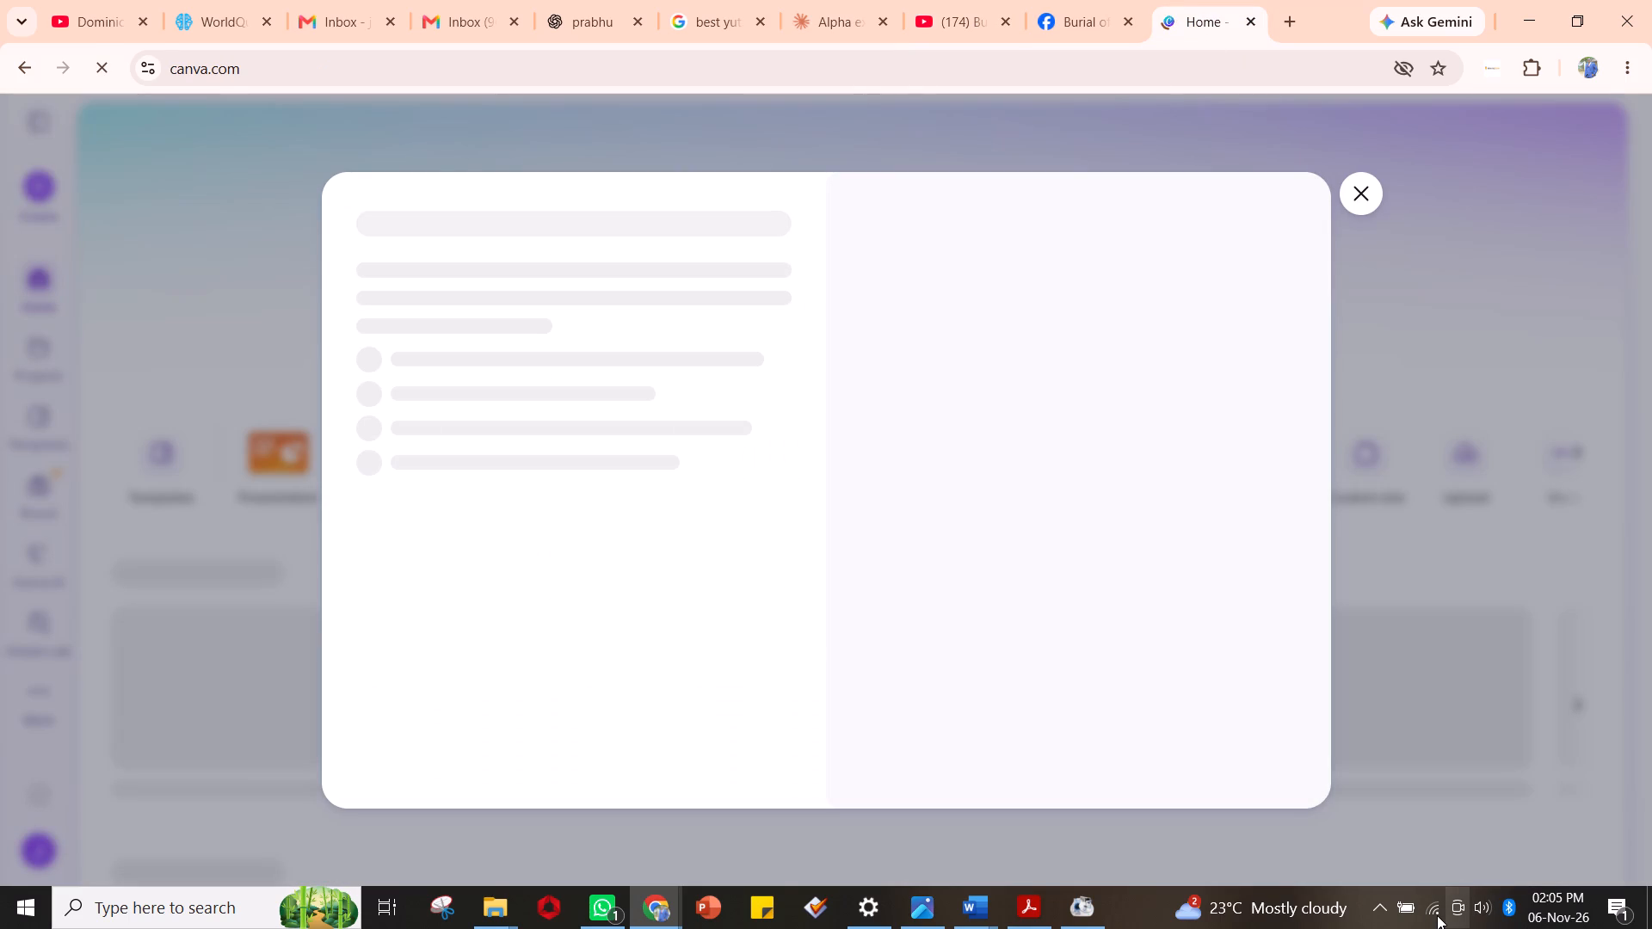
click(1363, 194)
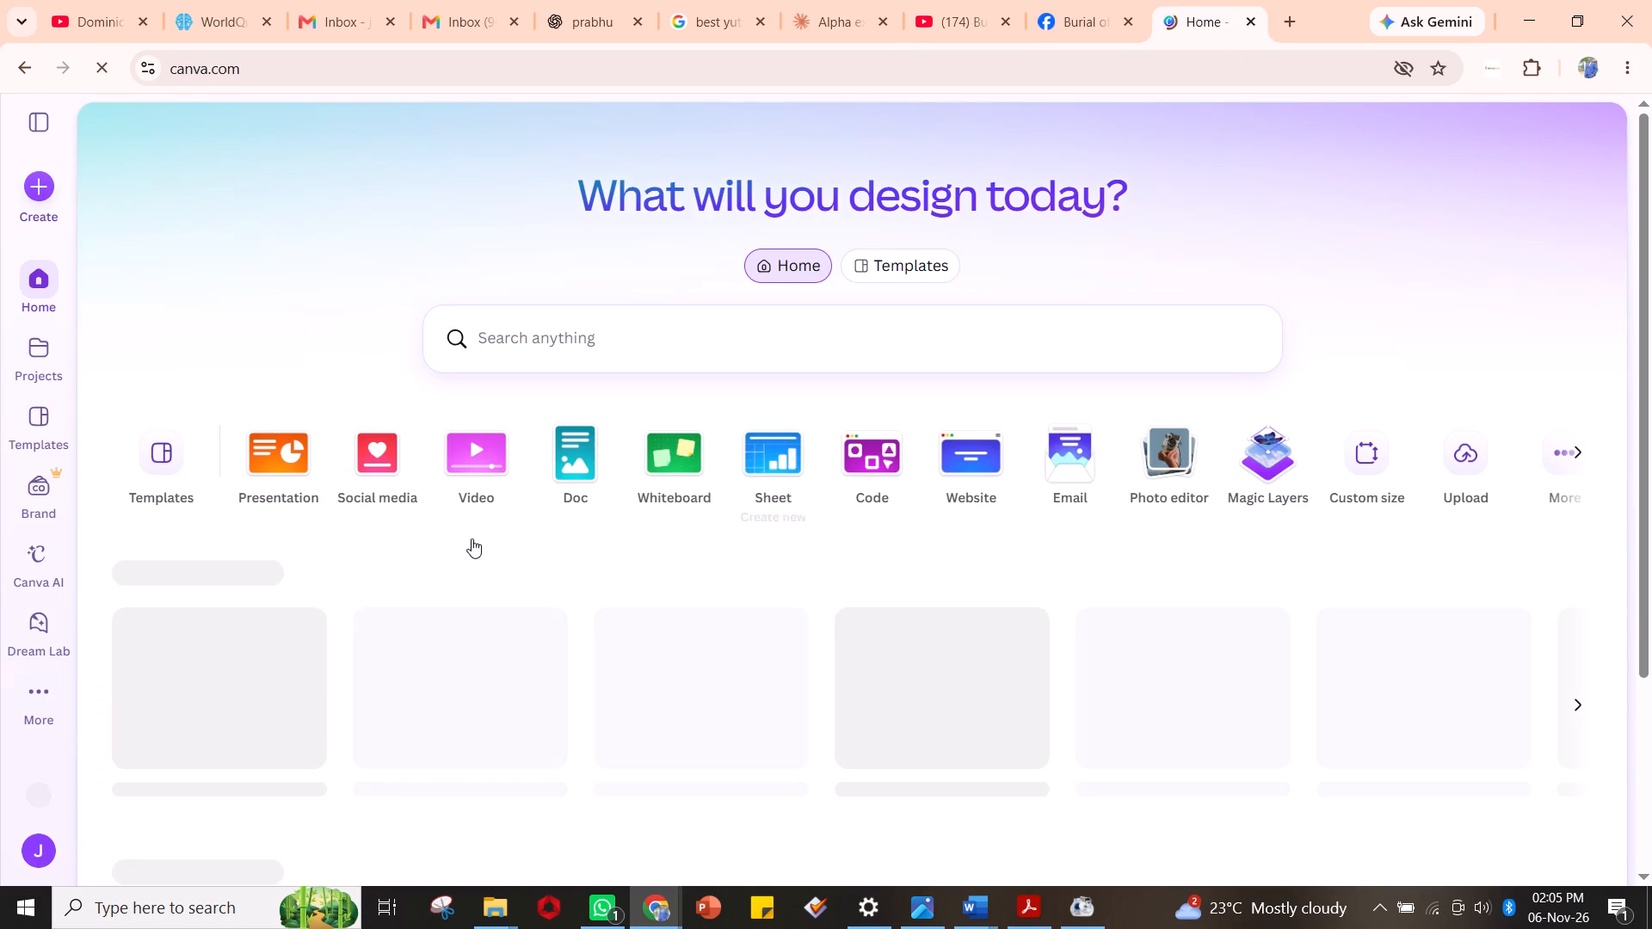
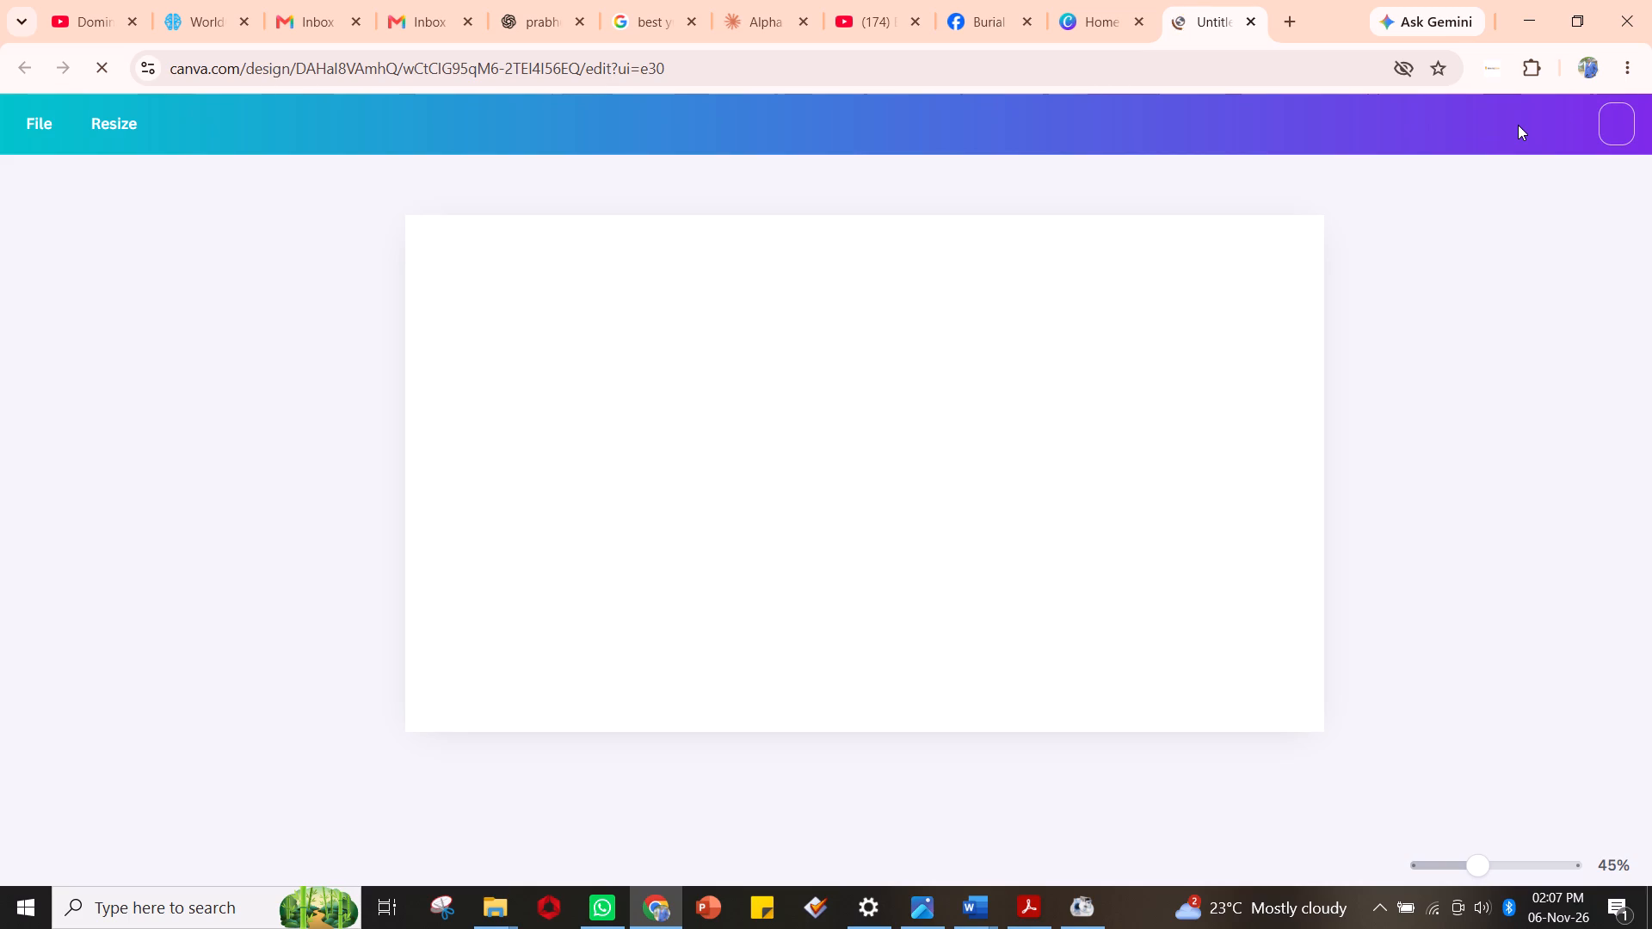
Name the new video design YEHOVA BY DOMINIC PAUL.
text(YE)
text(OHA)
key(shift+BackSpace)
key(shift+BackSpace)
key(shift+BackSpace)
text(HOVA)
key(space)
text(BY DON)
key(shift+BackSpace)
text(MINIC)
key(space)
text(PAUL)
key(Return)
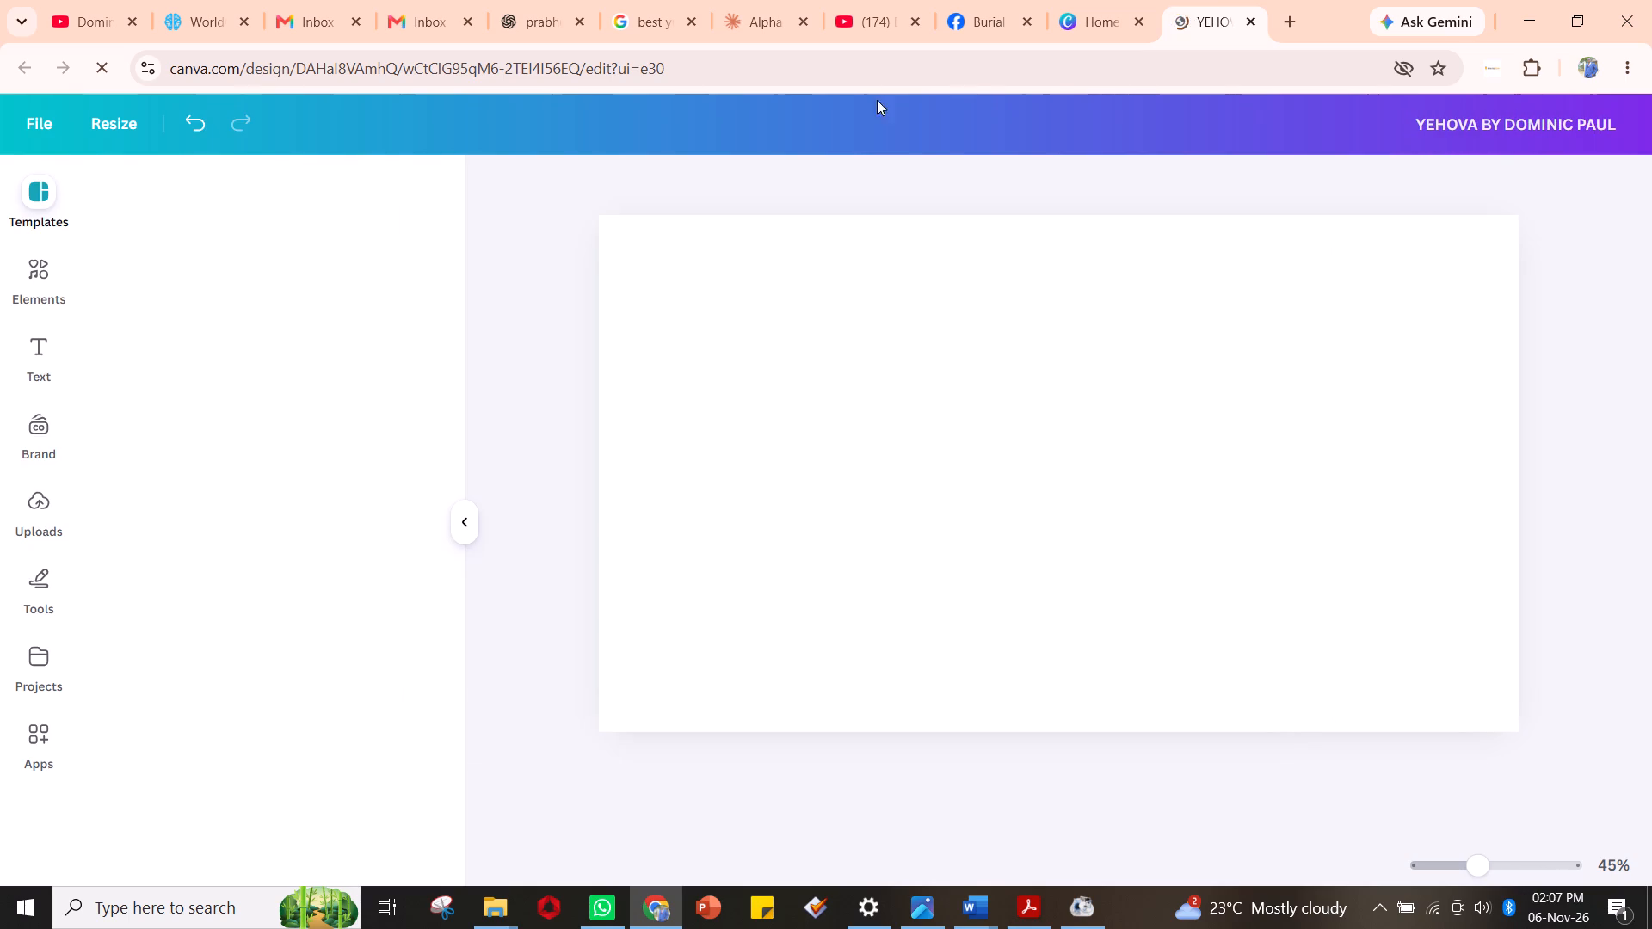
click(40, 506)
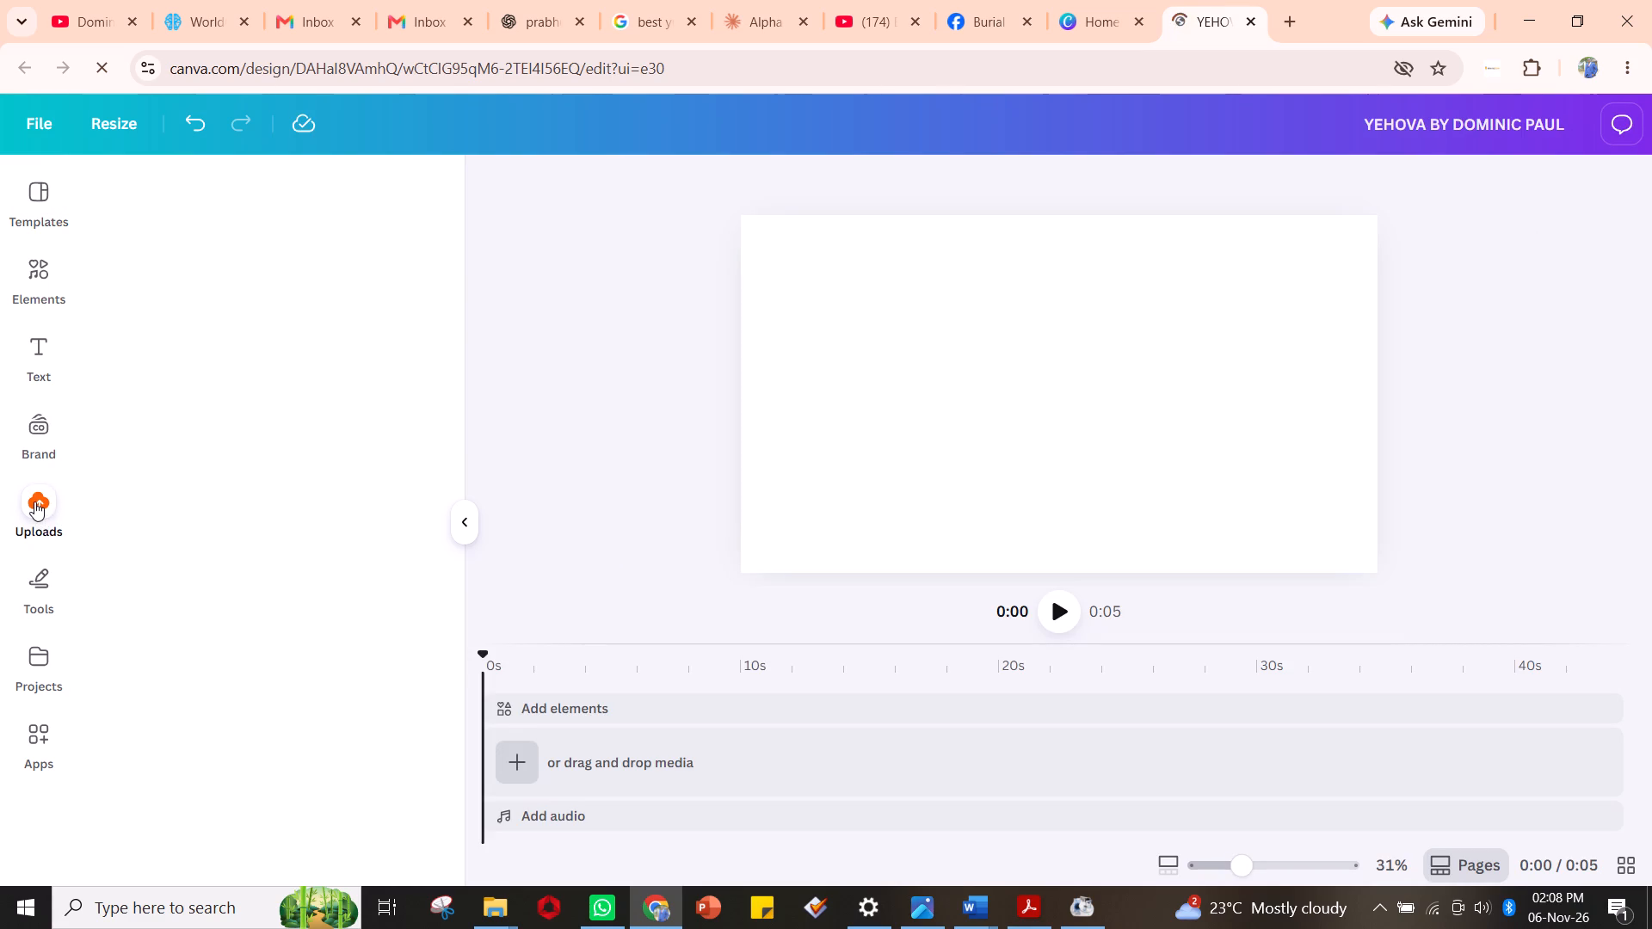
click(34, 501)
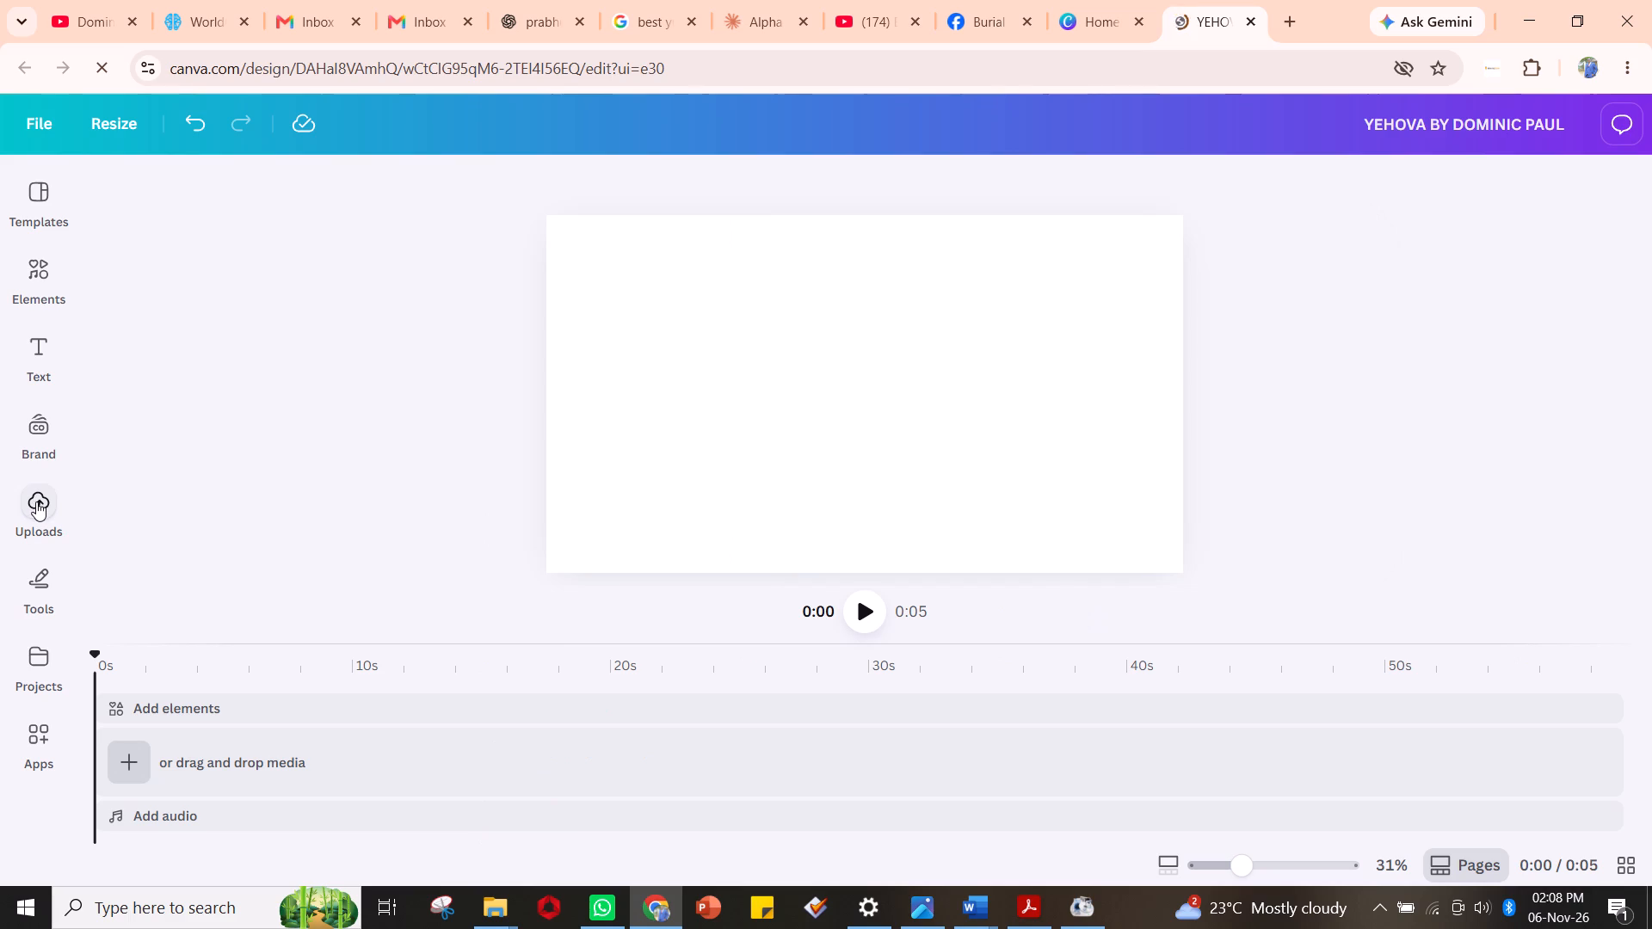
click(36, 505)
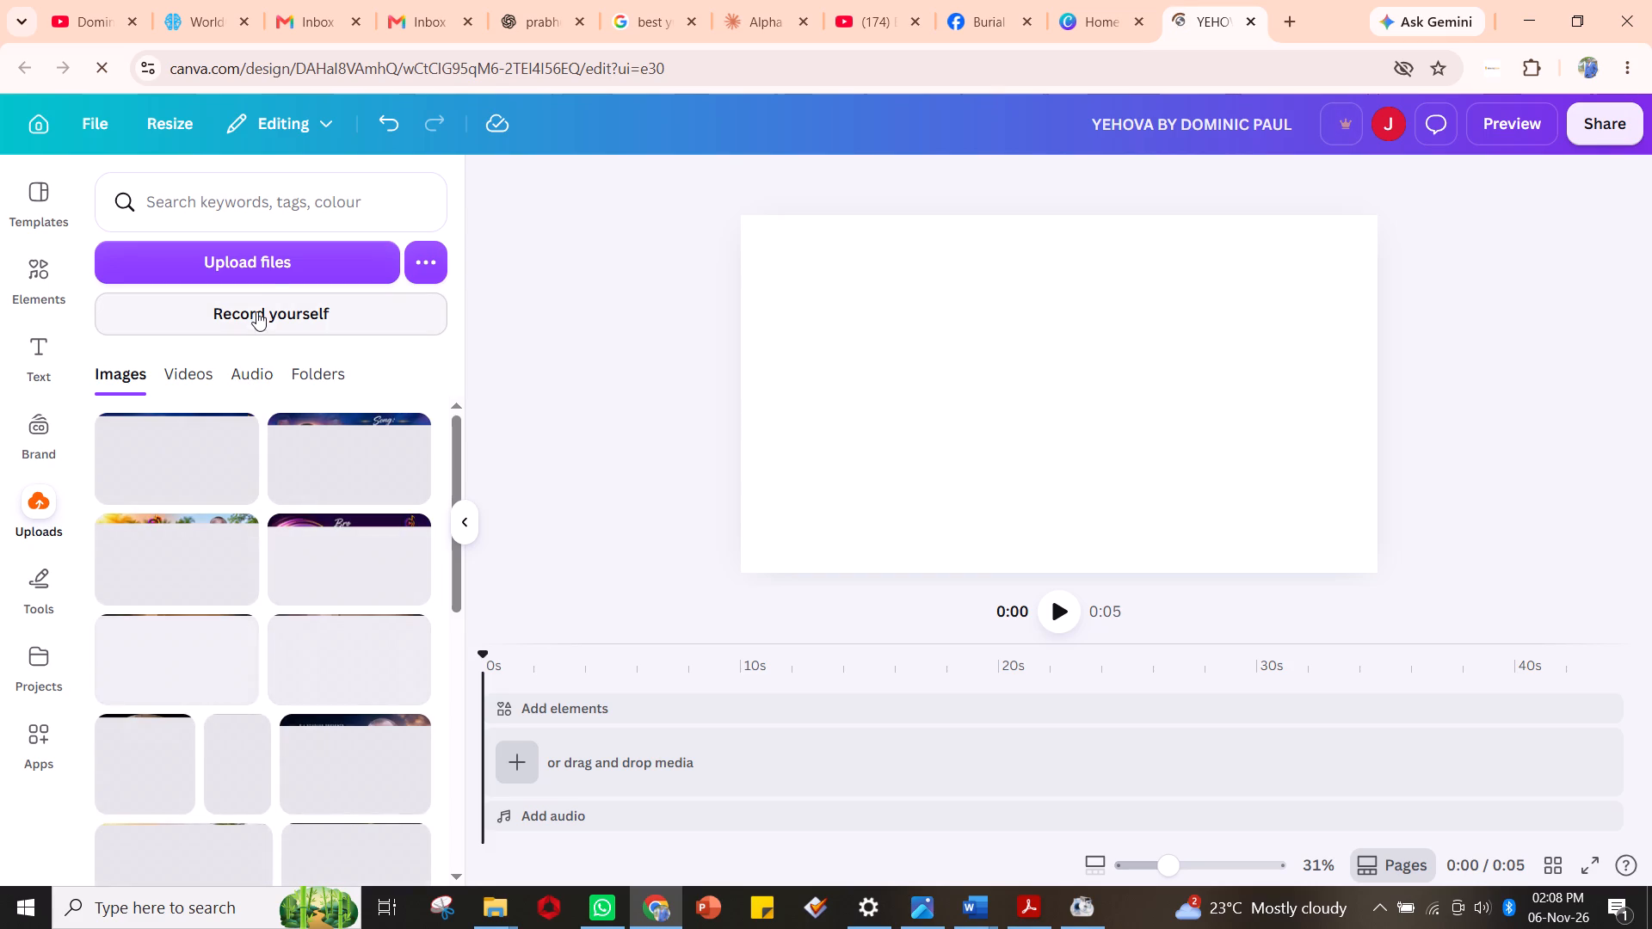
click(265, 251)
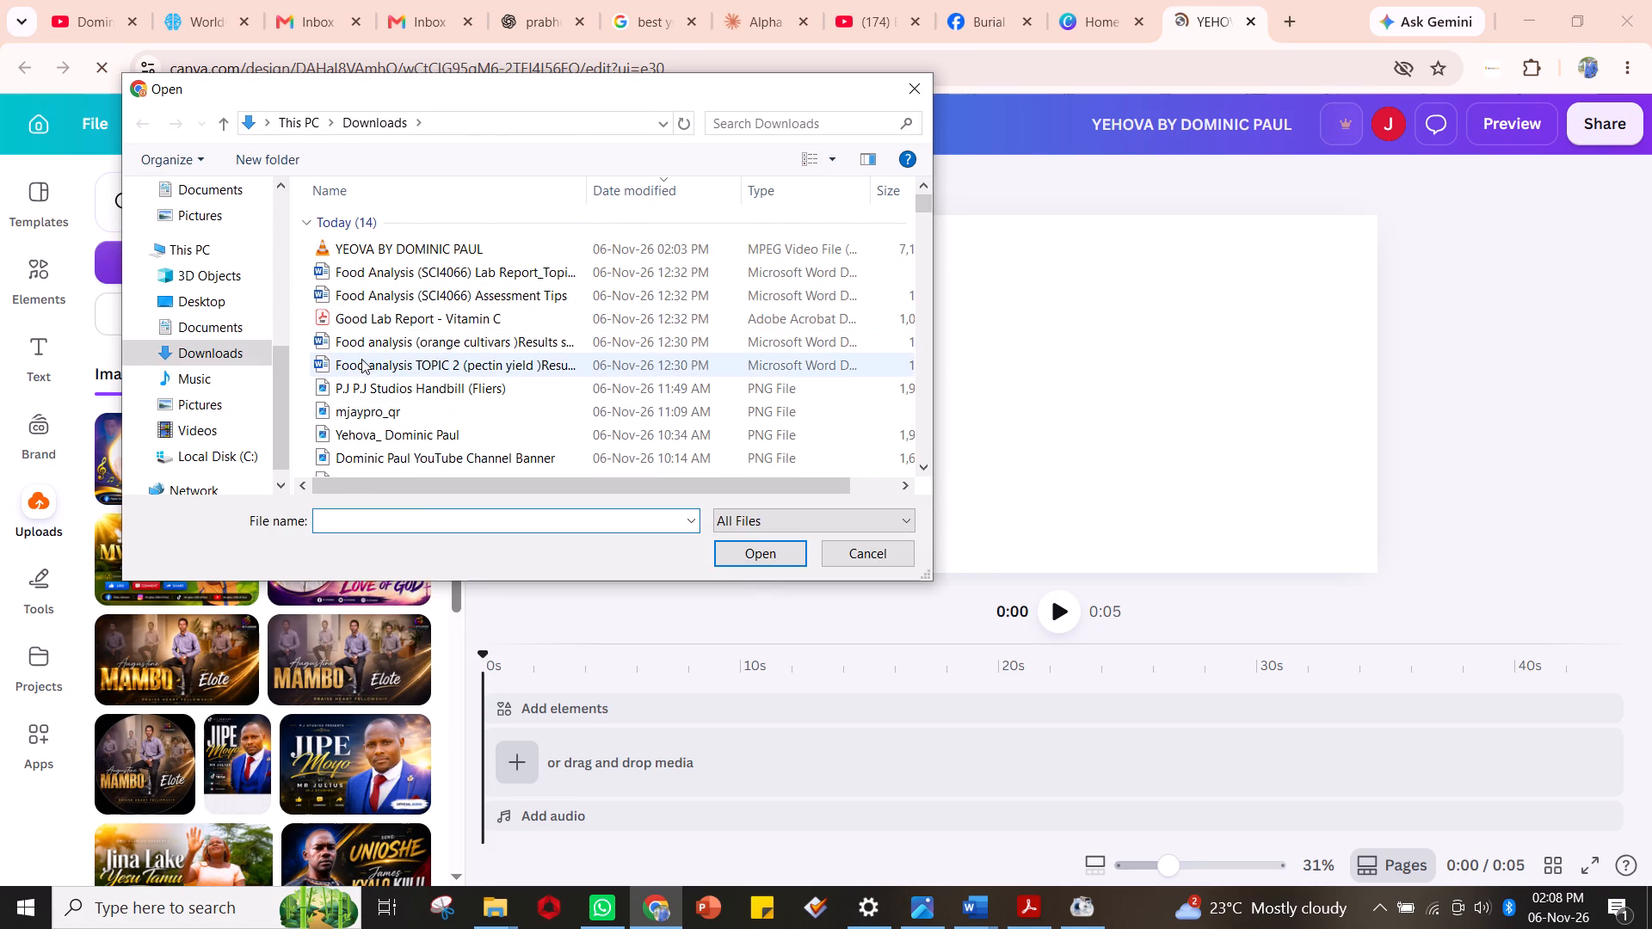
click(373, 434)
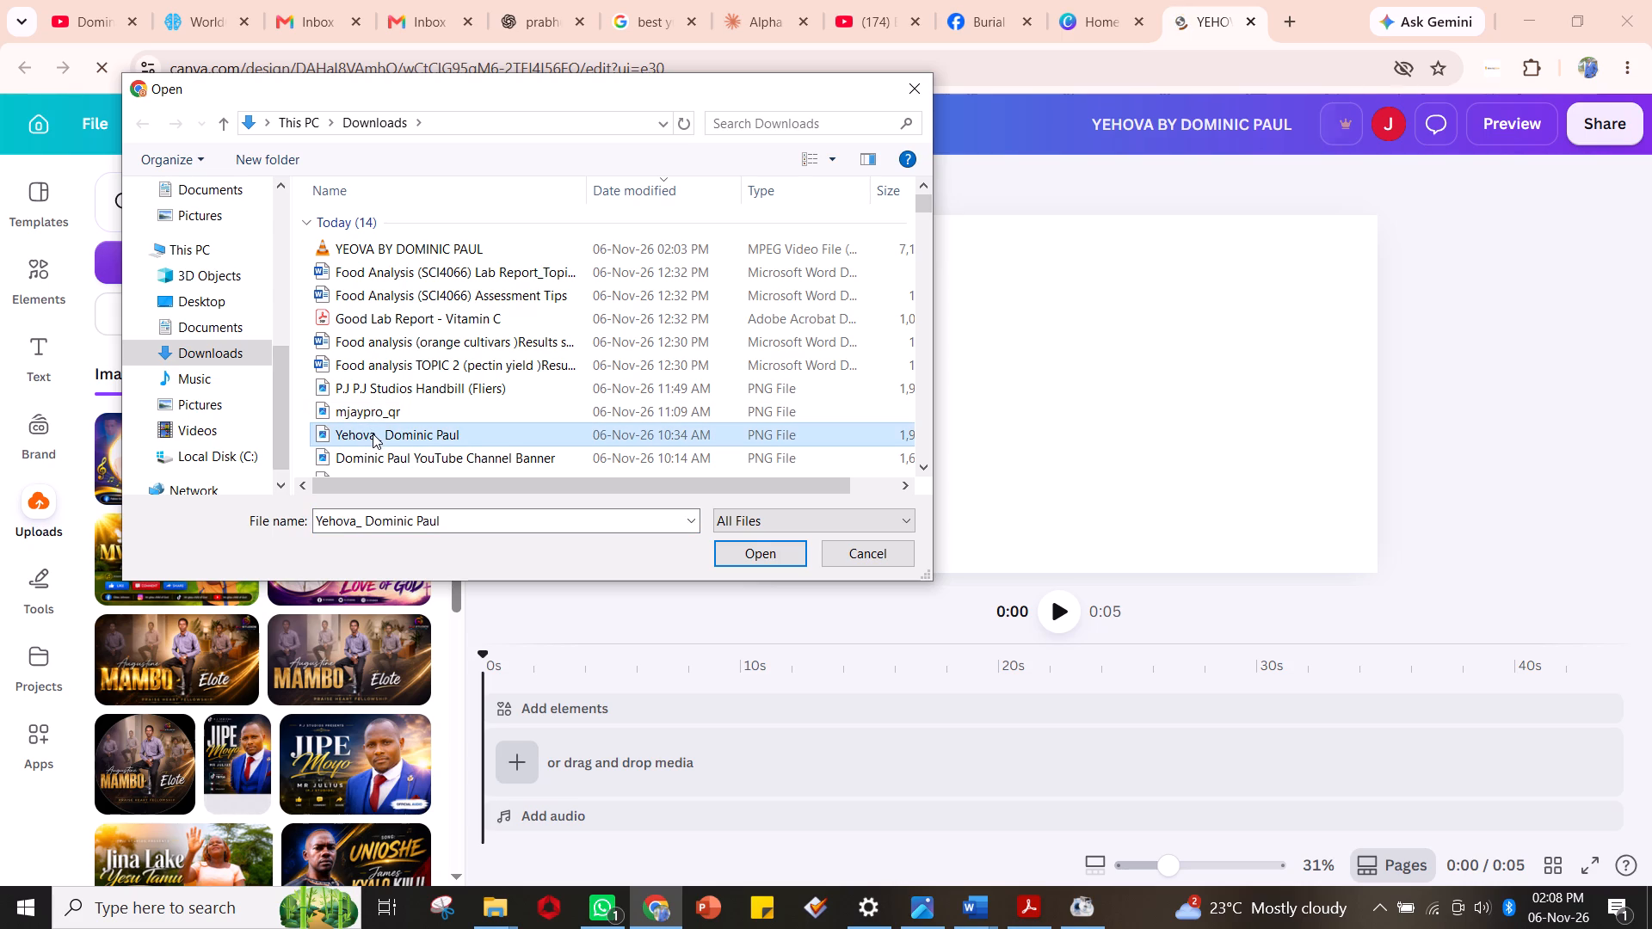
click(766, 555)
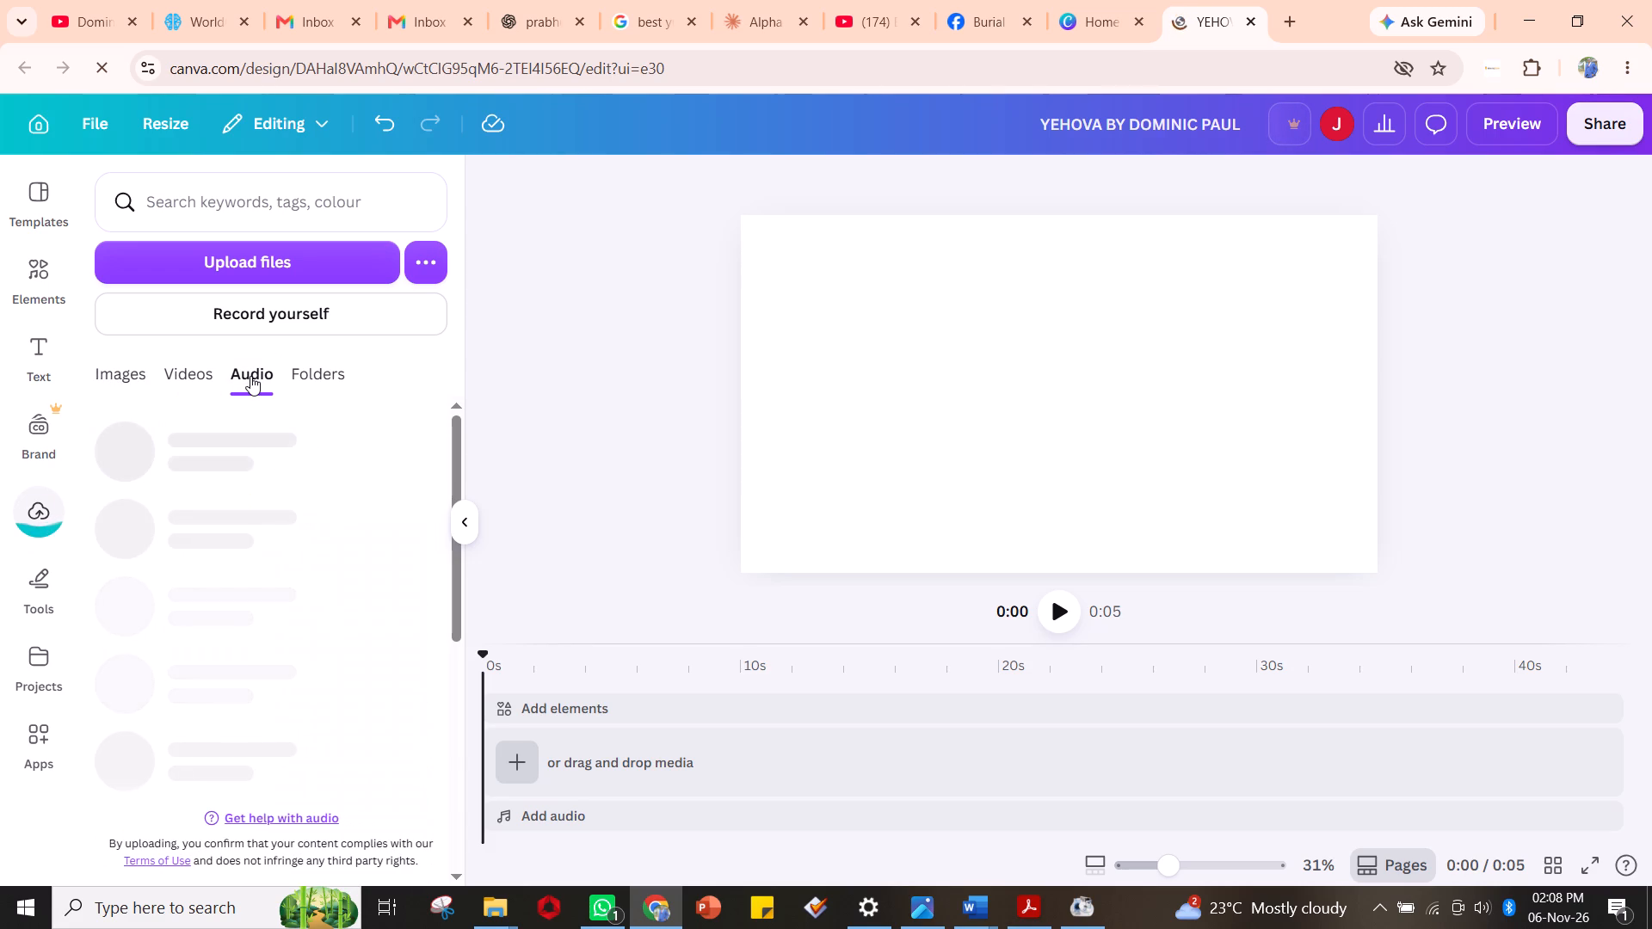
Upload the YEOVA BY DOMINIC PAUL audio file from the FFOutput folder.
click(250, 258)
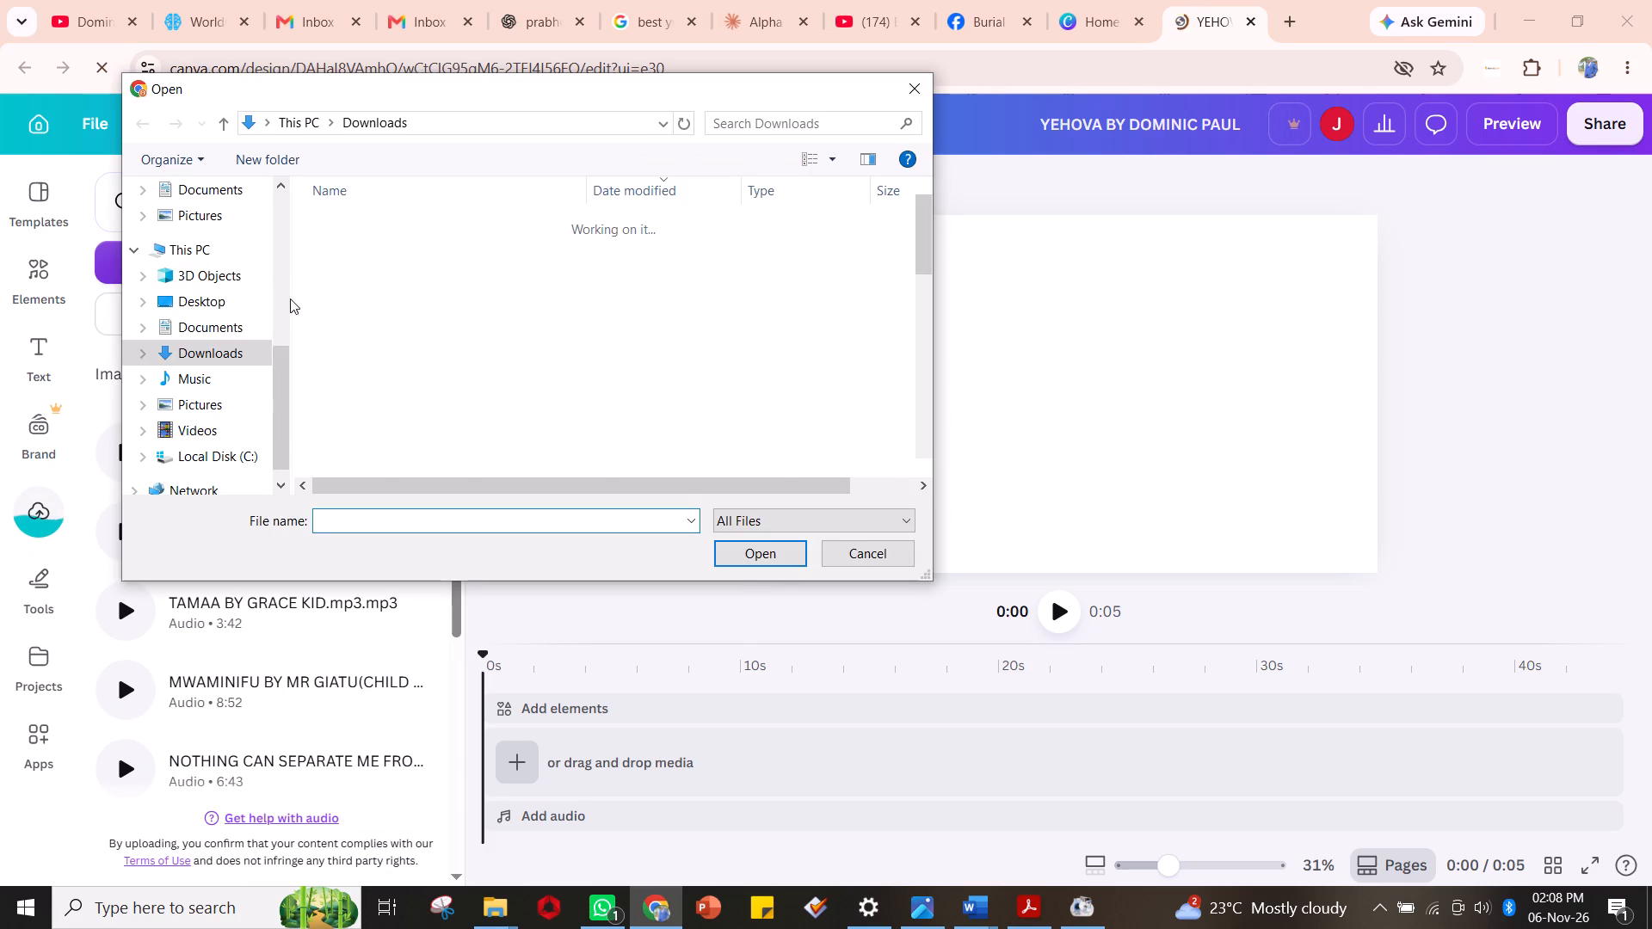
scroll(228, 322, up, 2)
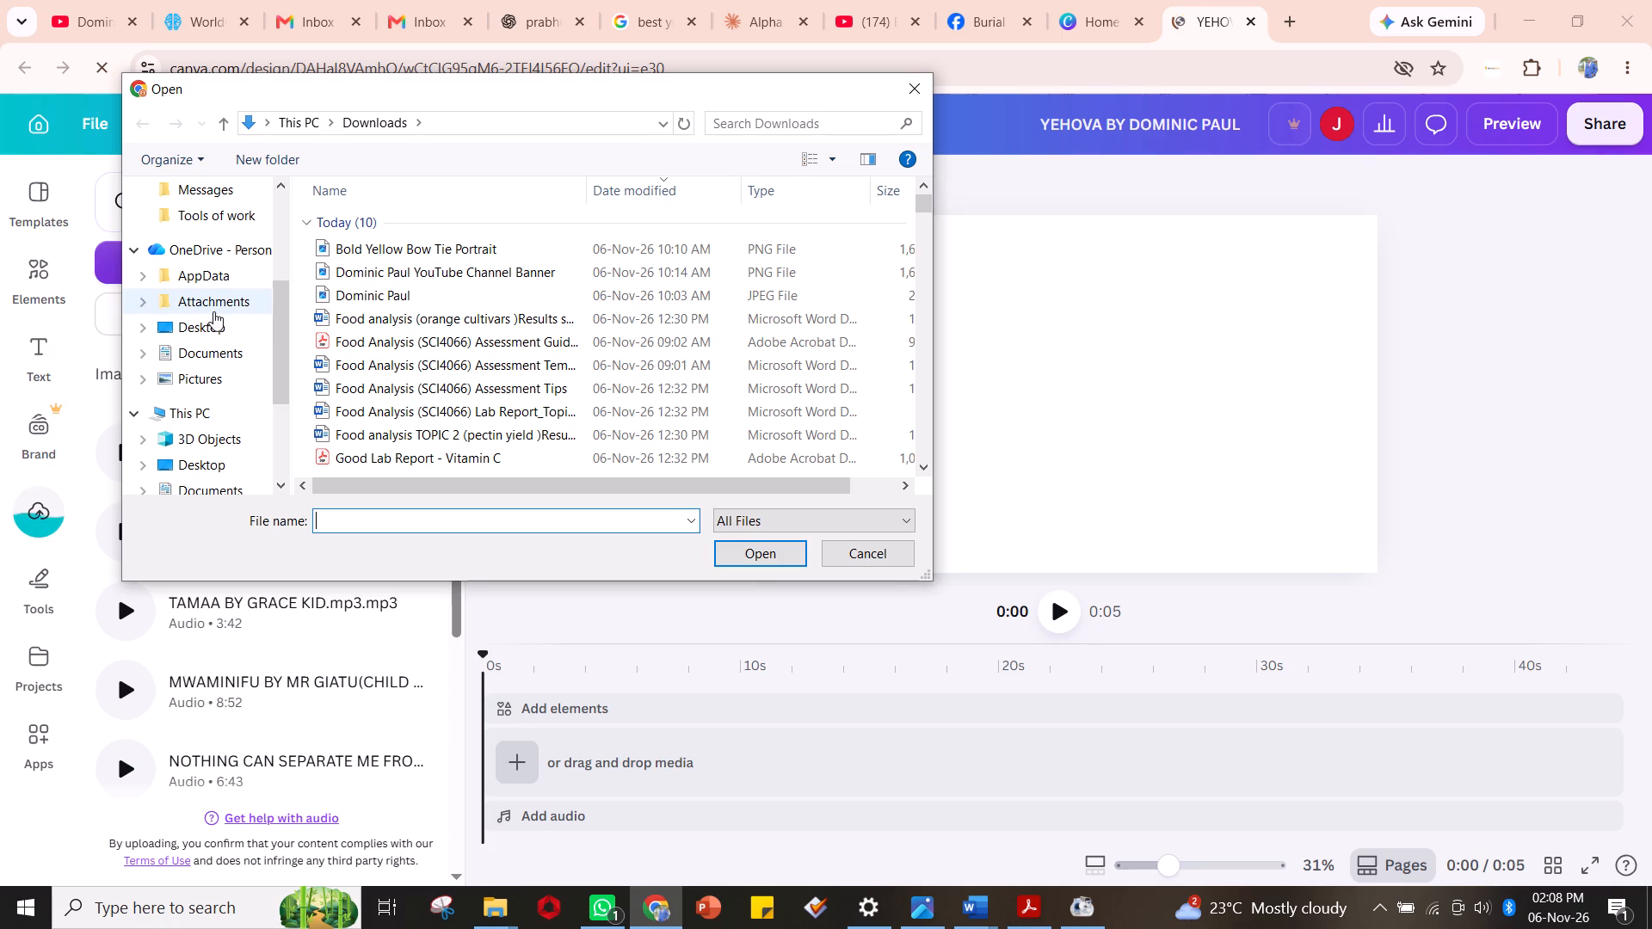
scroll(215, 375, up, 1)
scroll(215, 375, down, 1)
scroll(215, 372, up, 2)
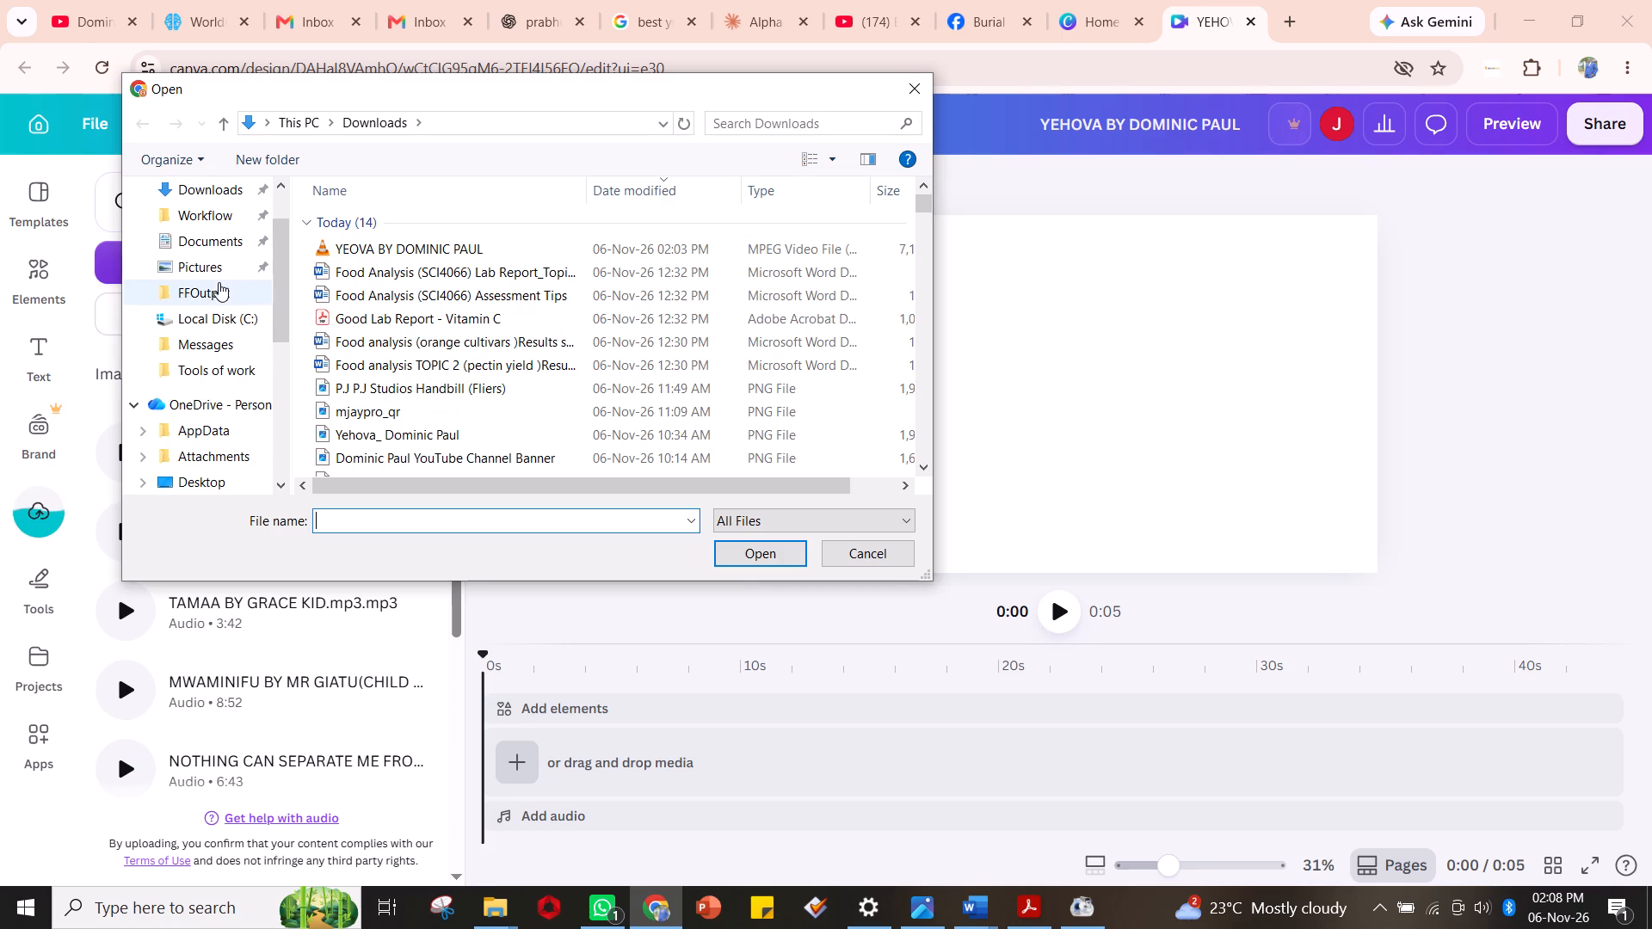
click(205, 298)
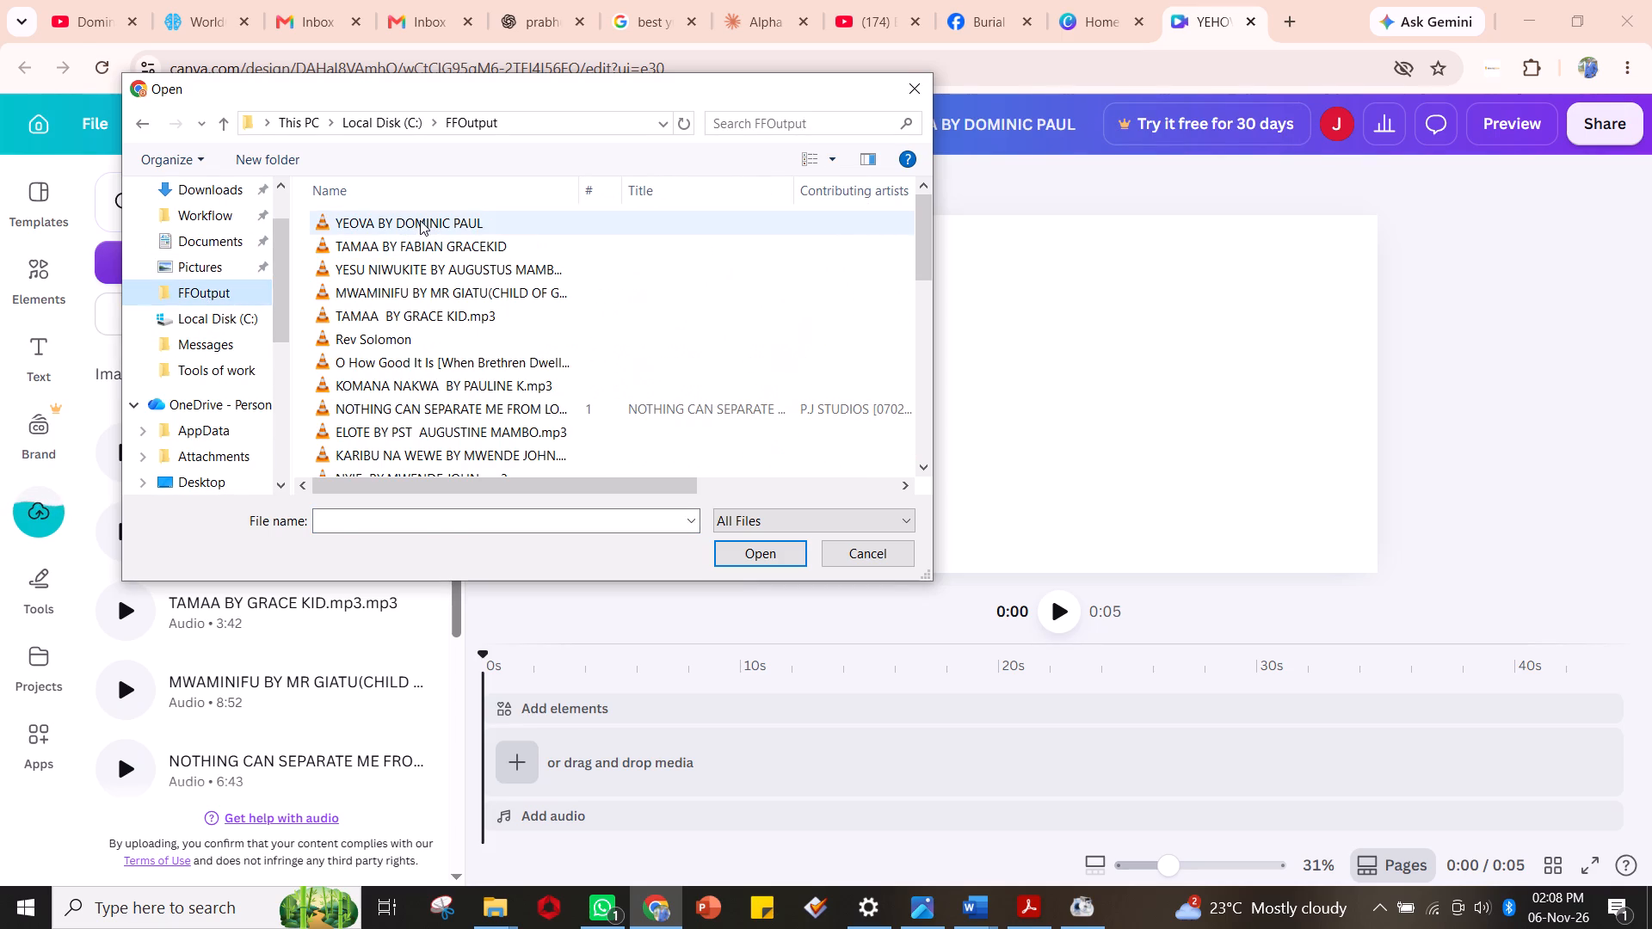
click(420, 220)
click(750, 554)
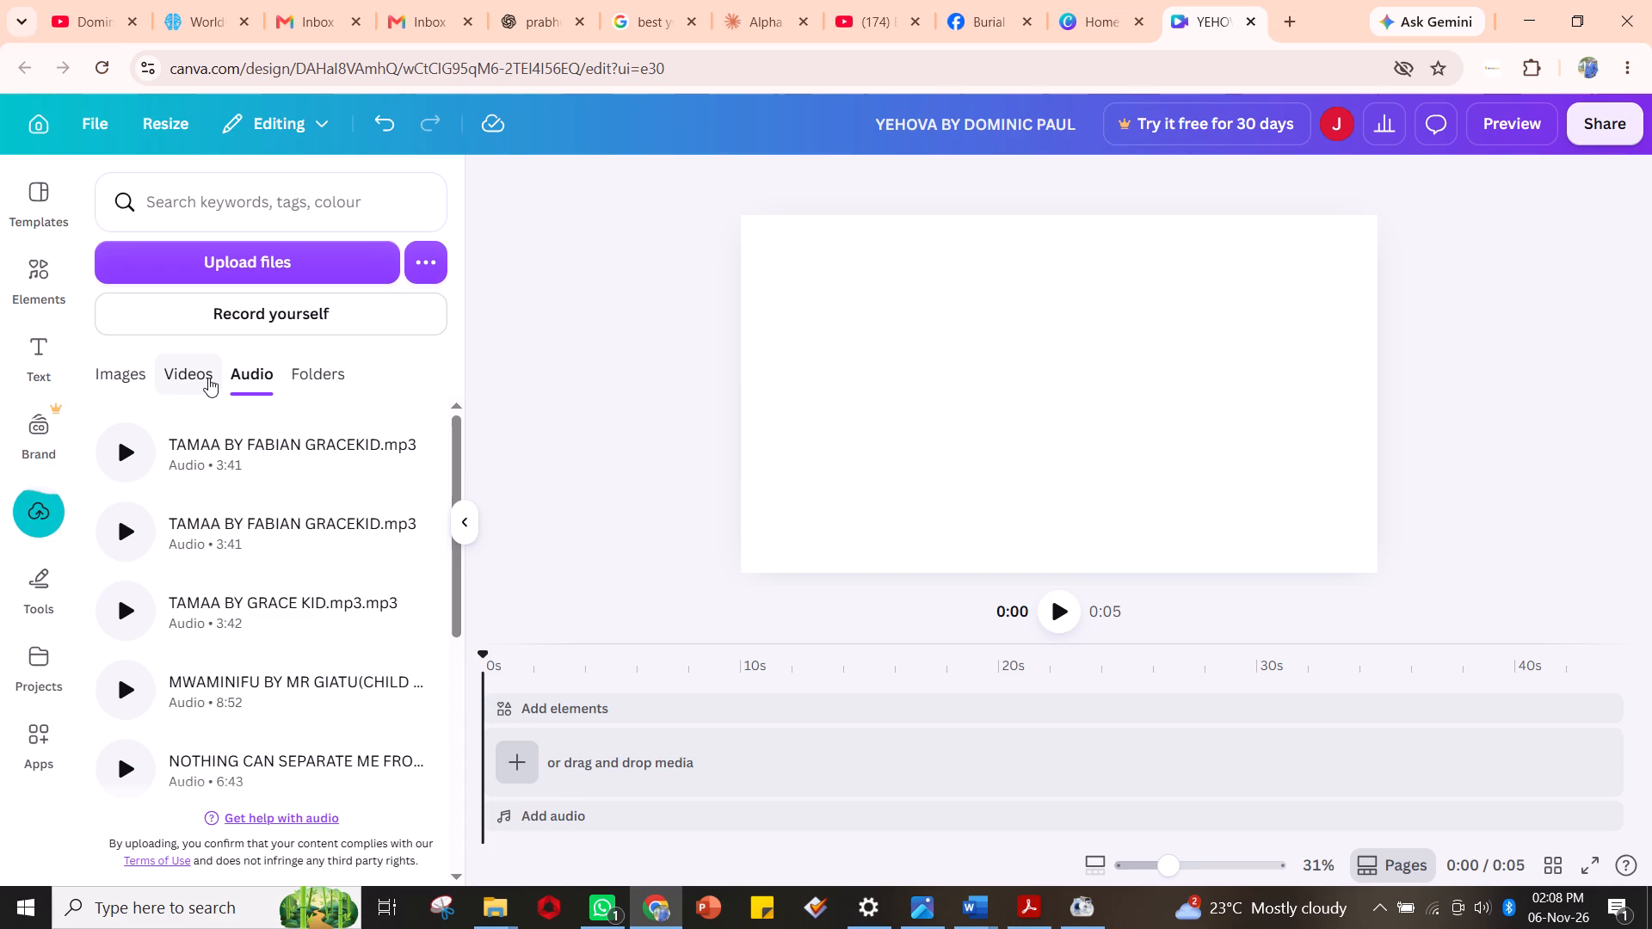
Add the uploaded Yehova by Dominic Paul image to the blank page.
click(114, 377)
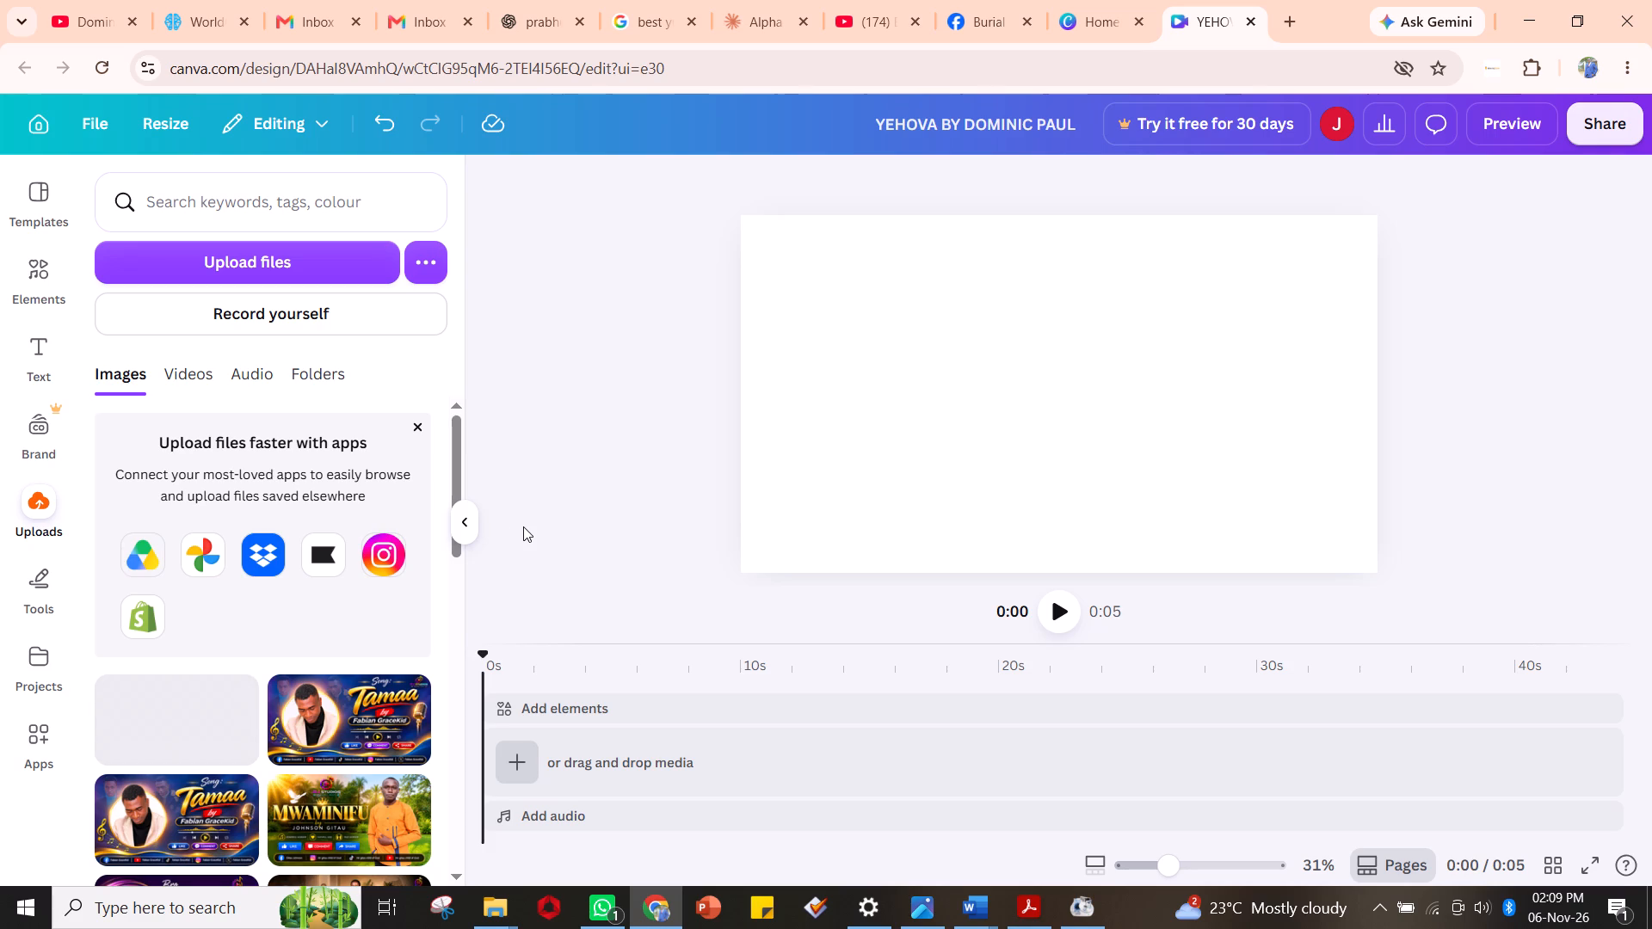
click(243, 369)
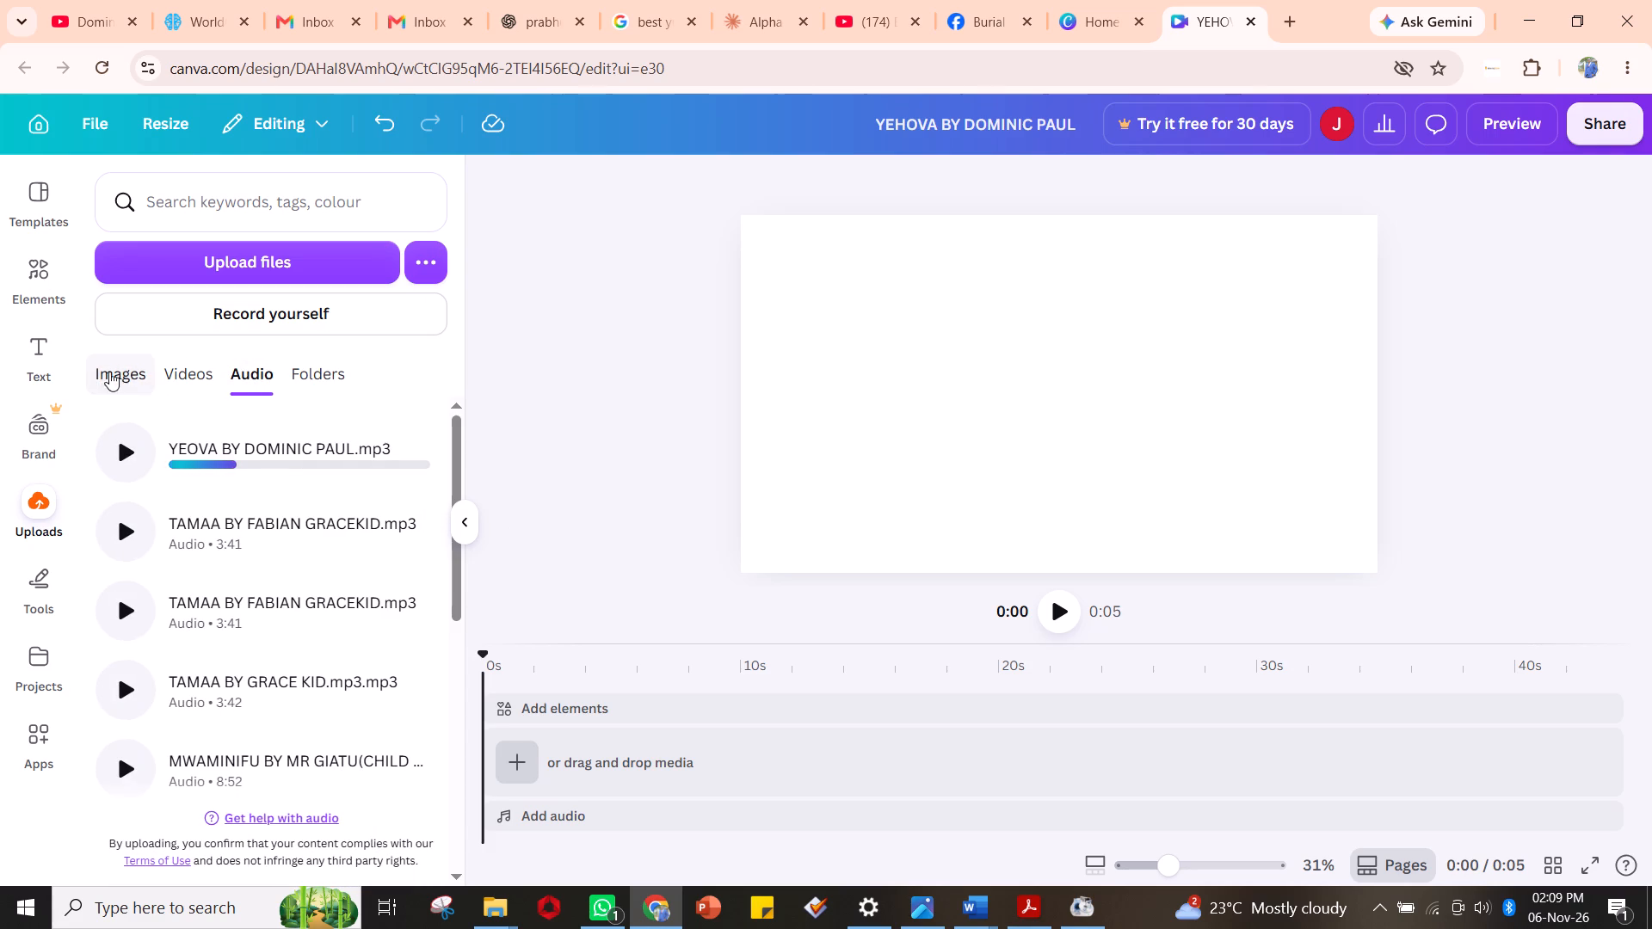
click(120, 367)
click(163, 704)
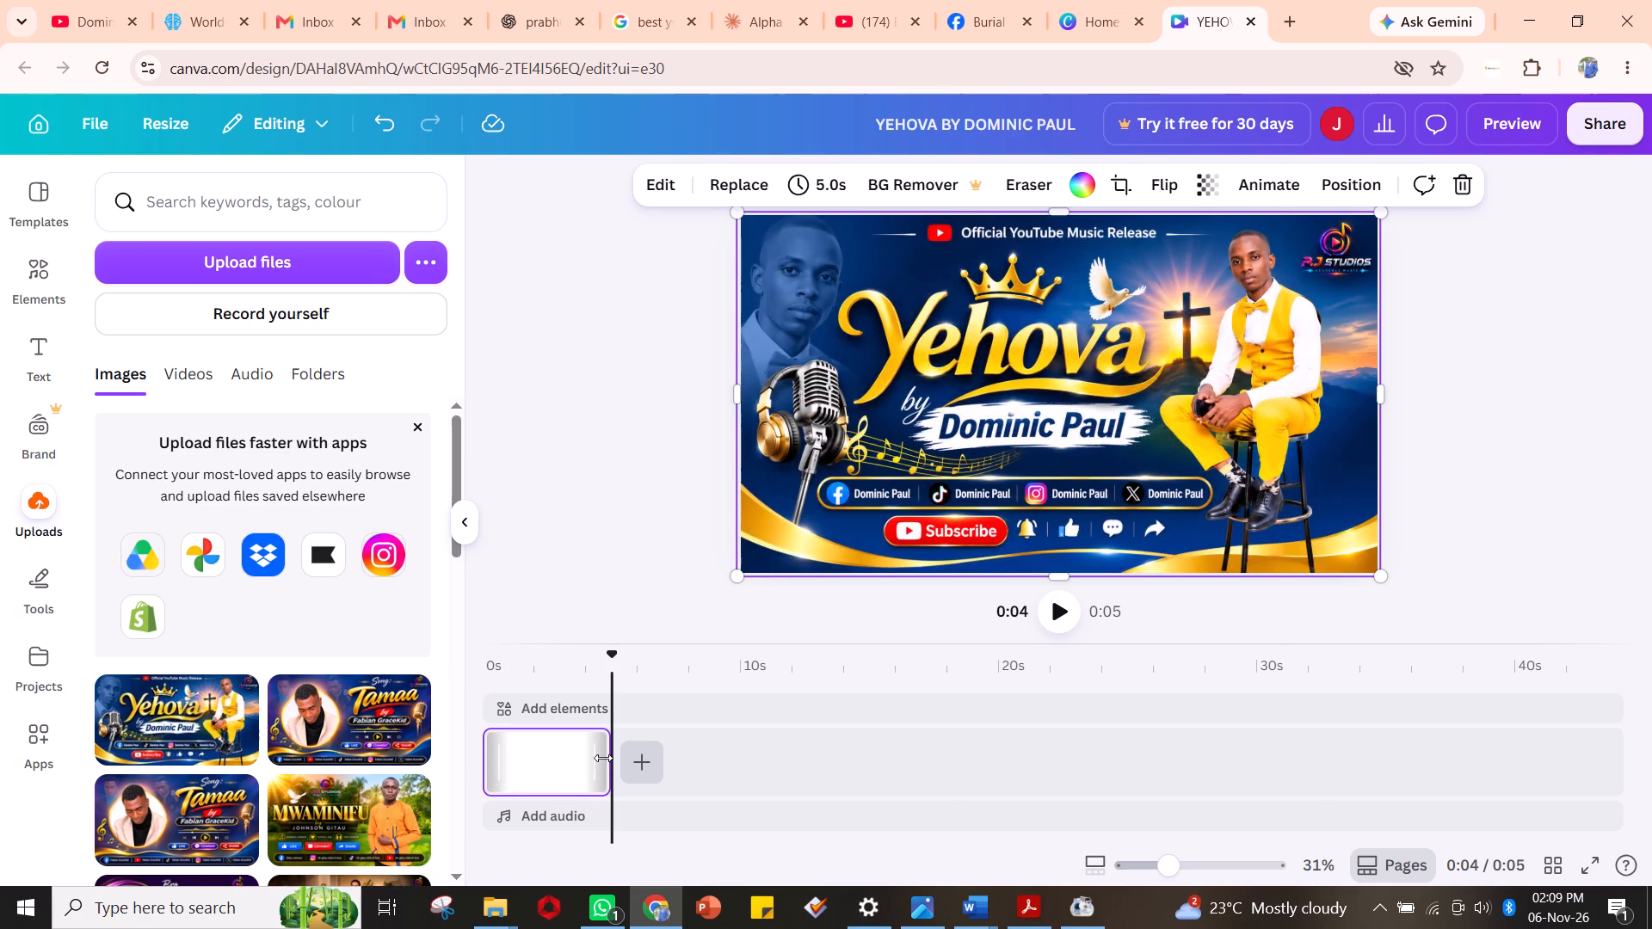
Extend the image page on the timeline to a duration of about 4:06.
drag(603, 758, 811, 766)
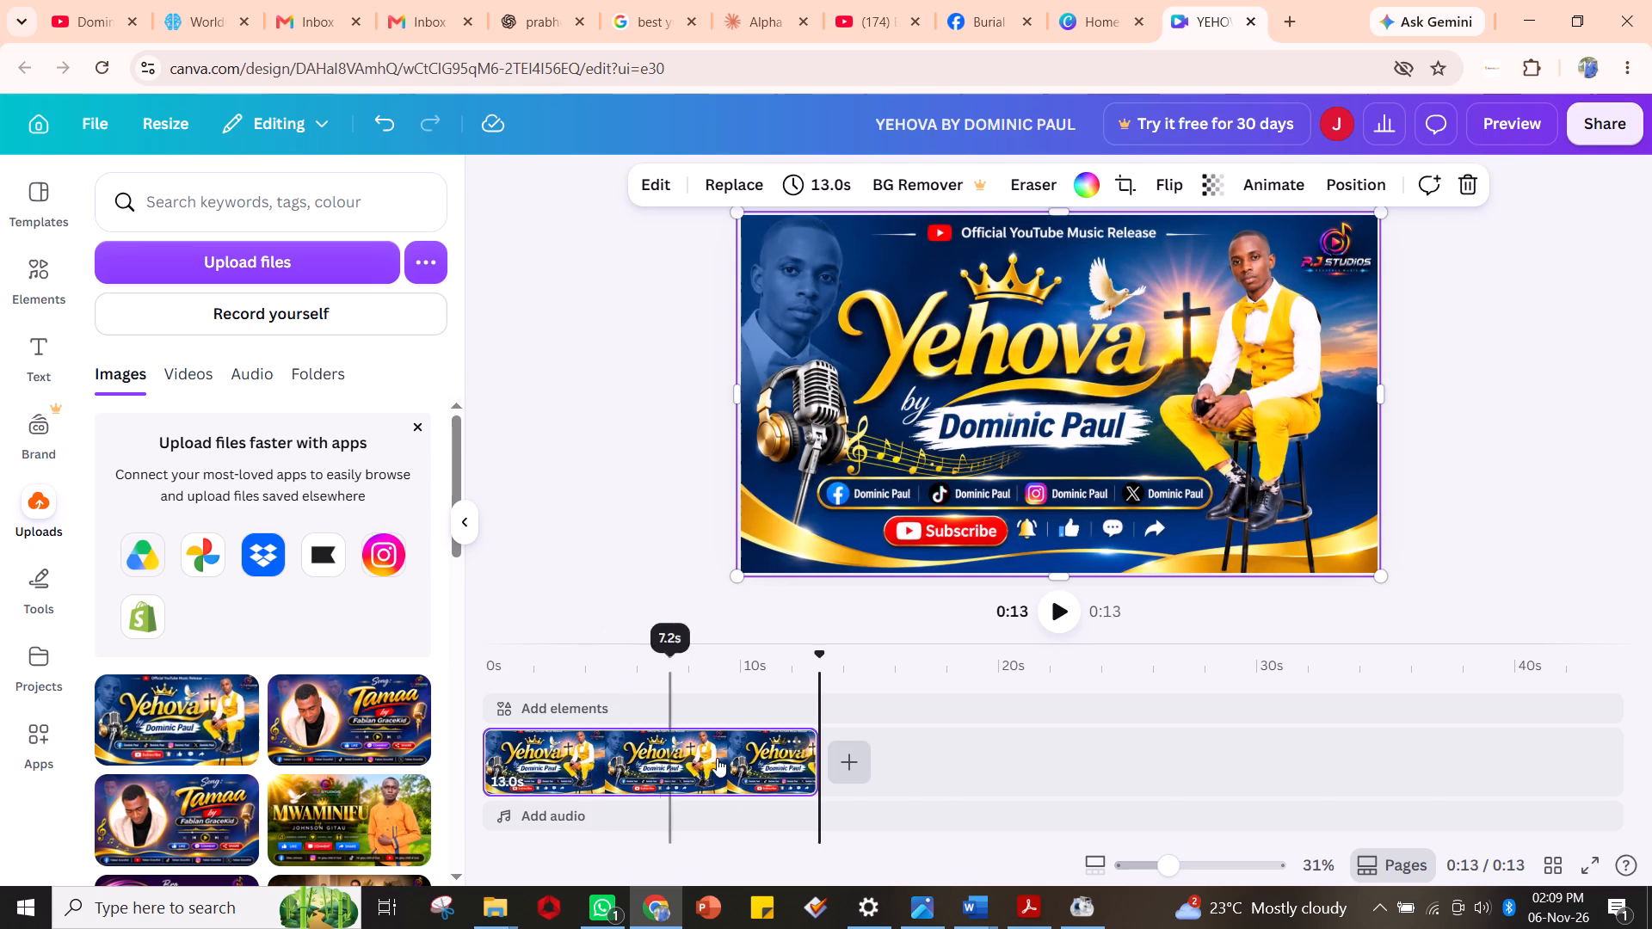
drag(801, 762, 1340, 772)
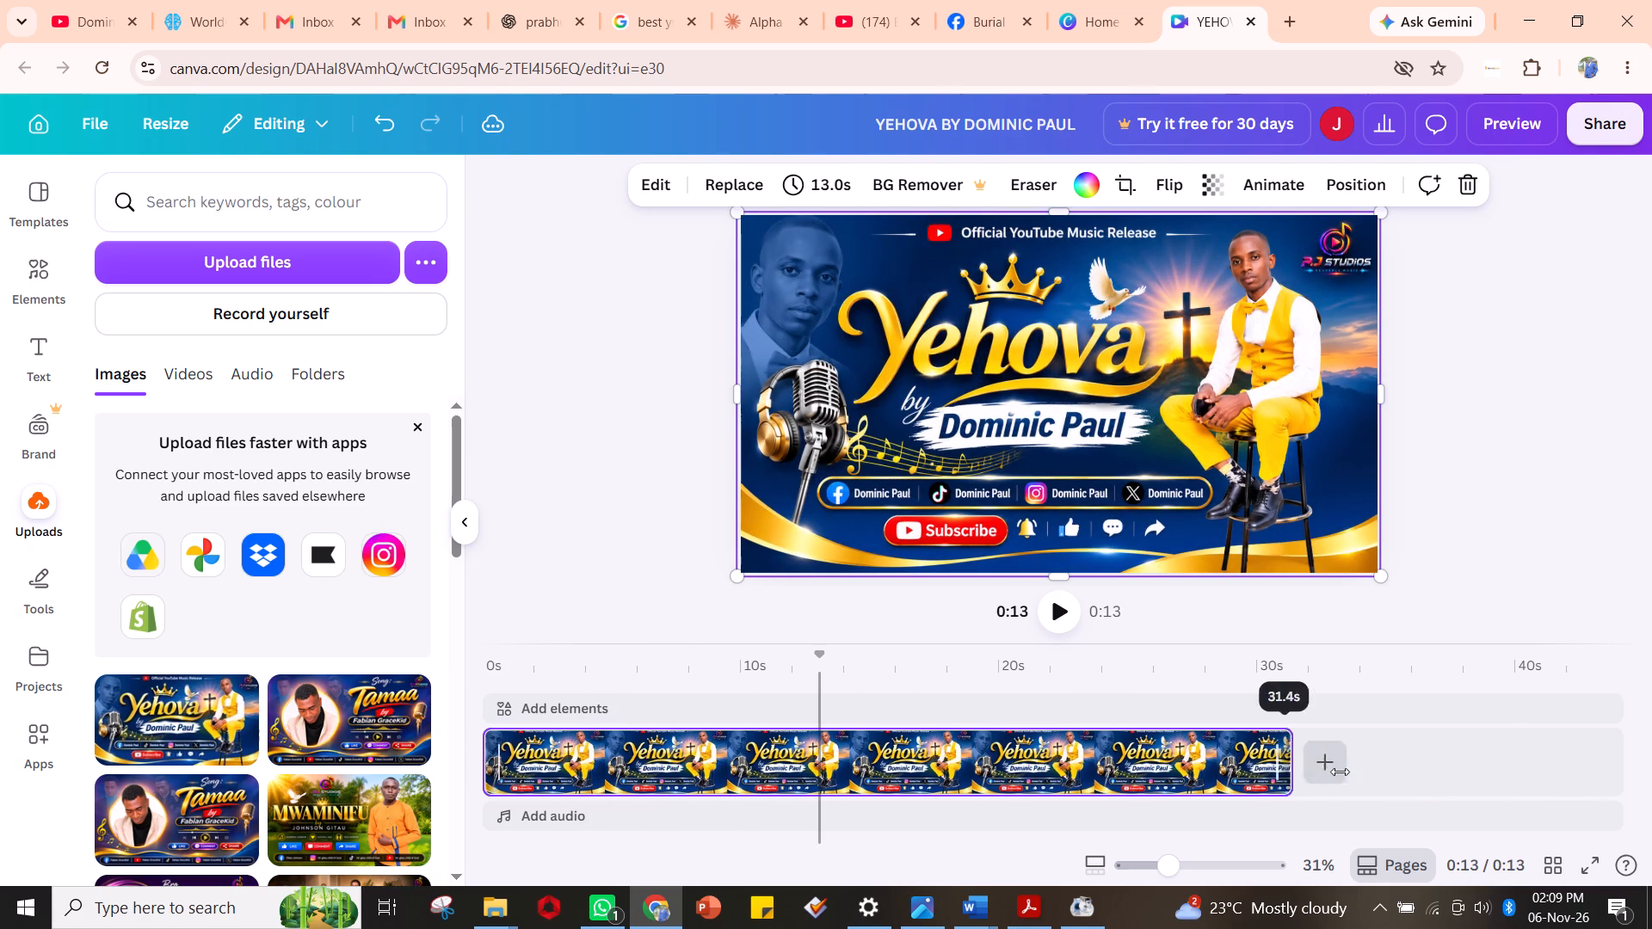
drag(1340, 772, 1559, 772)
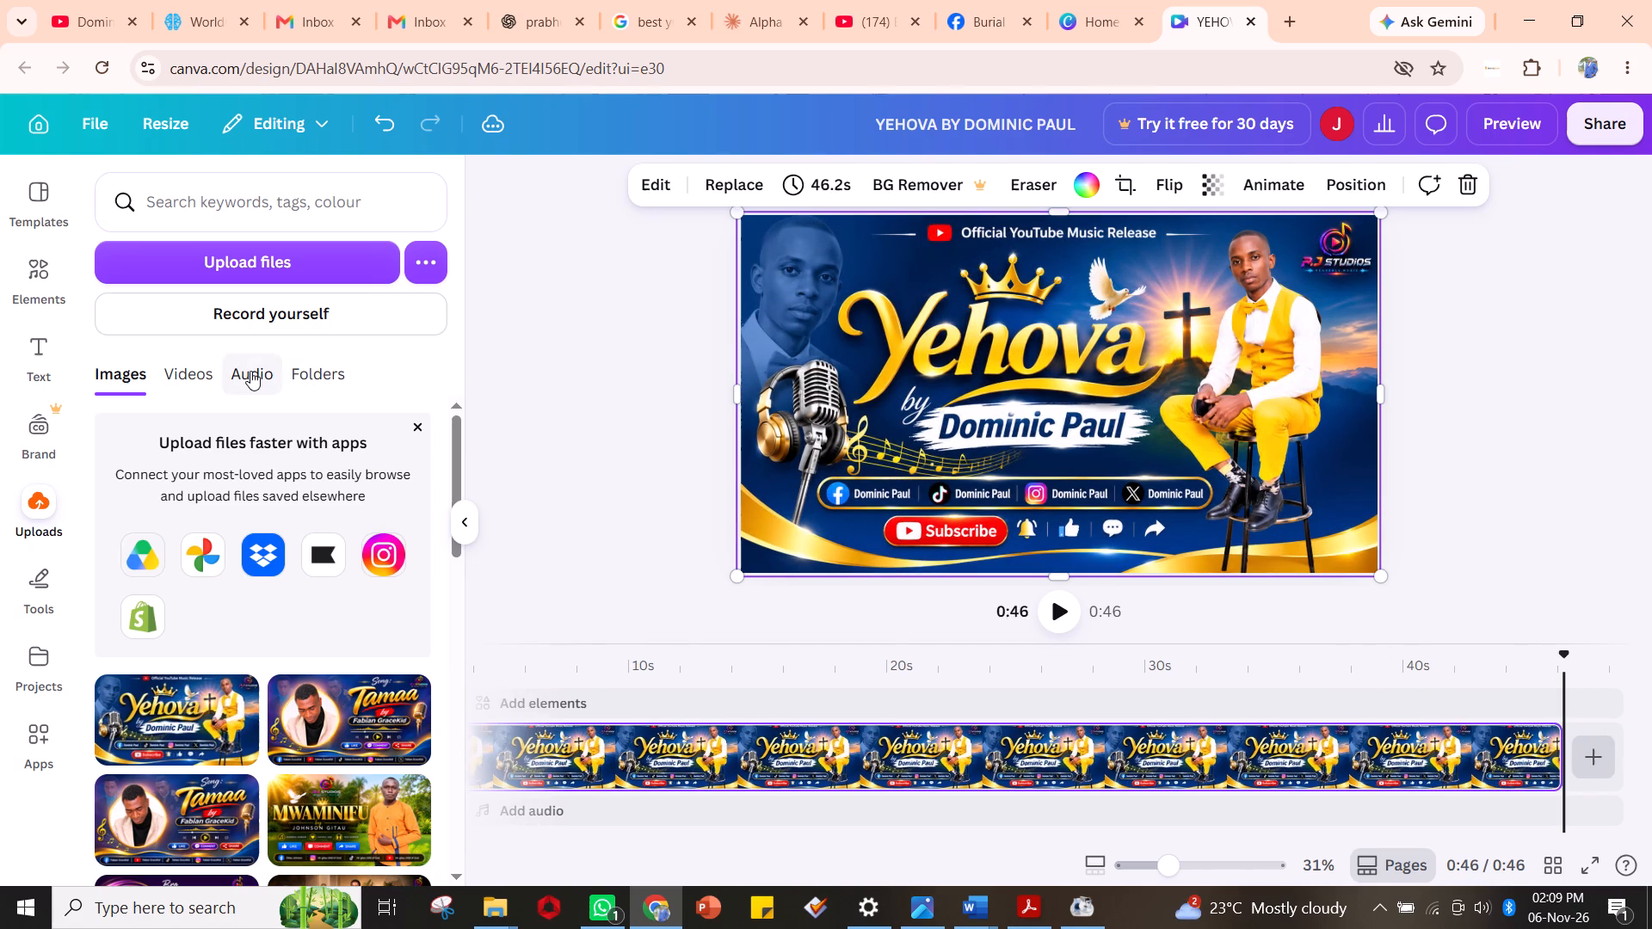
click(250, 371)
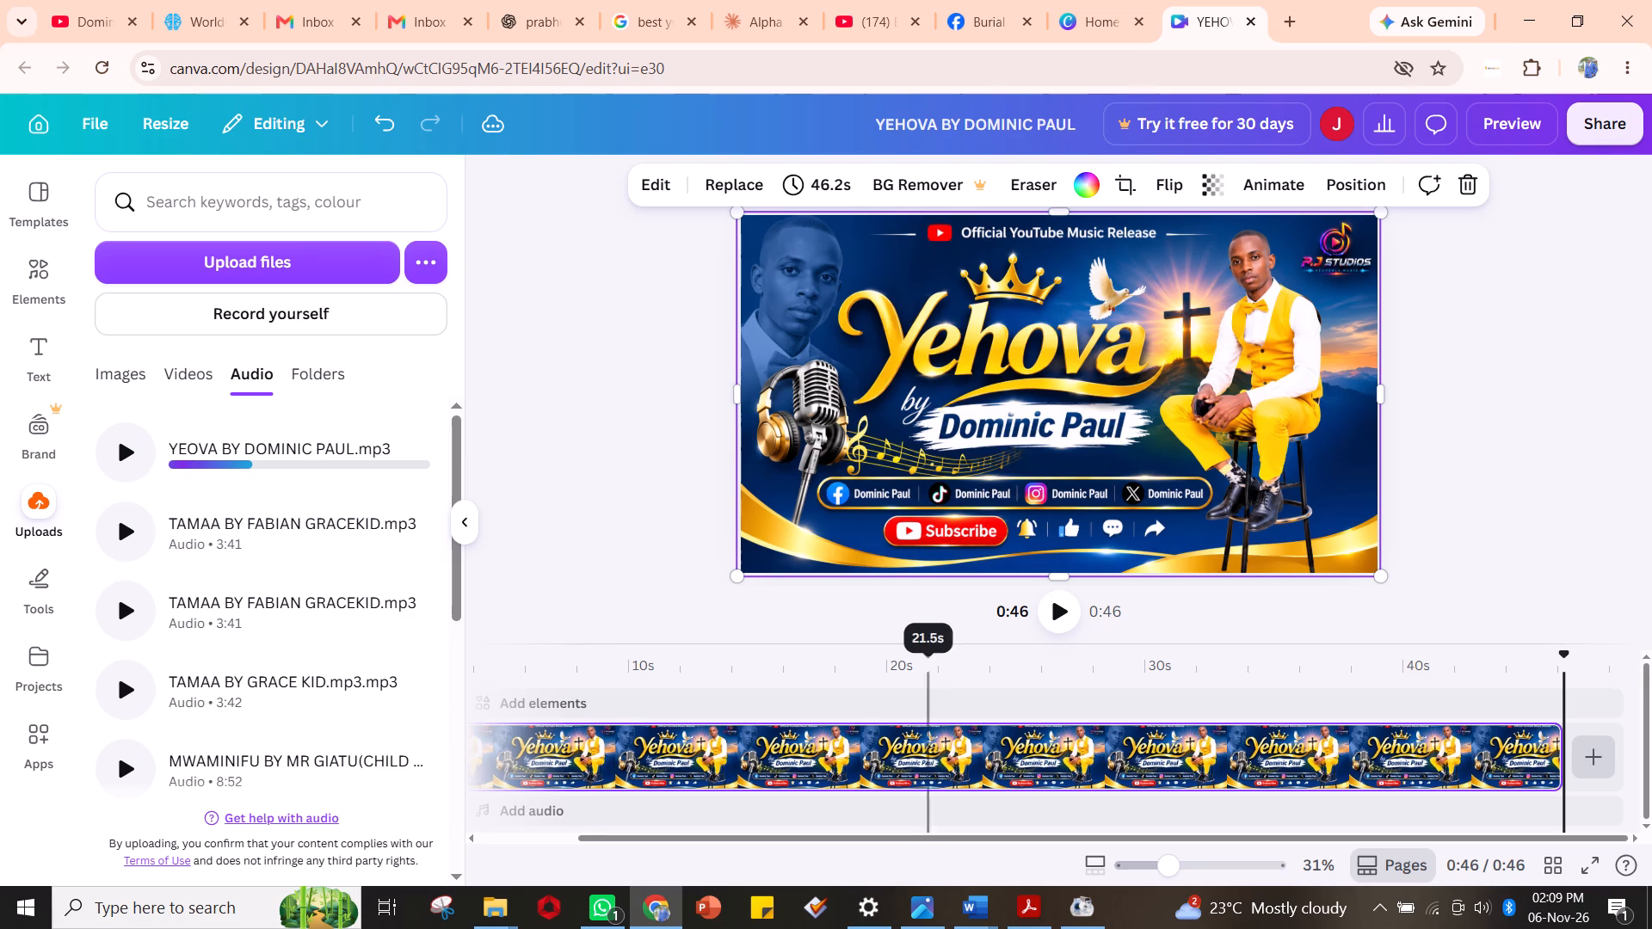
scroll(947, 667, down, 1)
drag(1242, 839, 1253, 839)
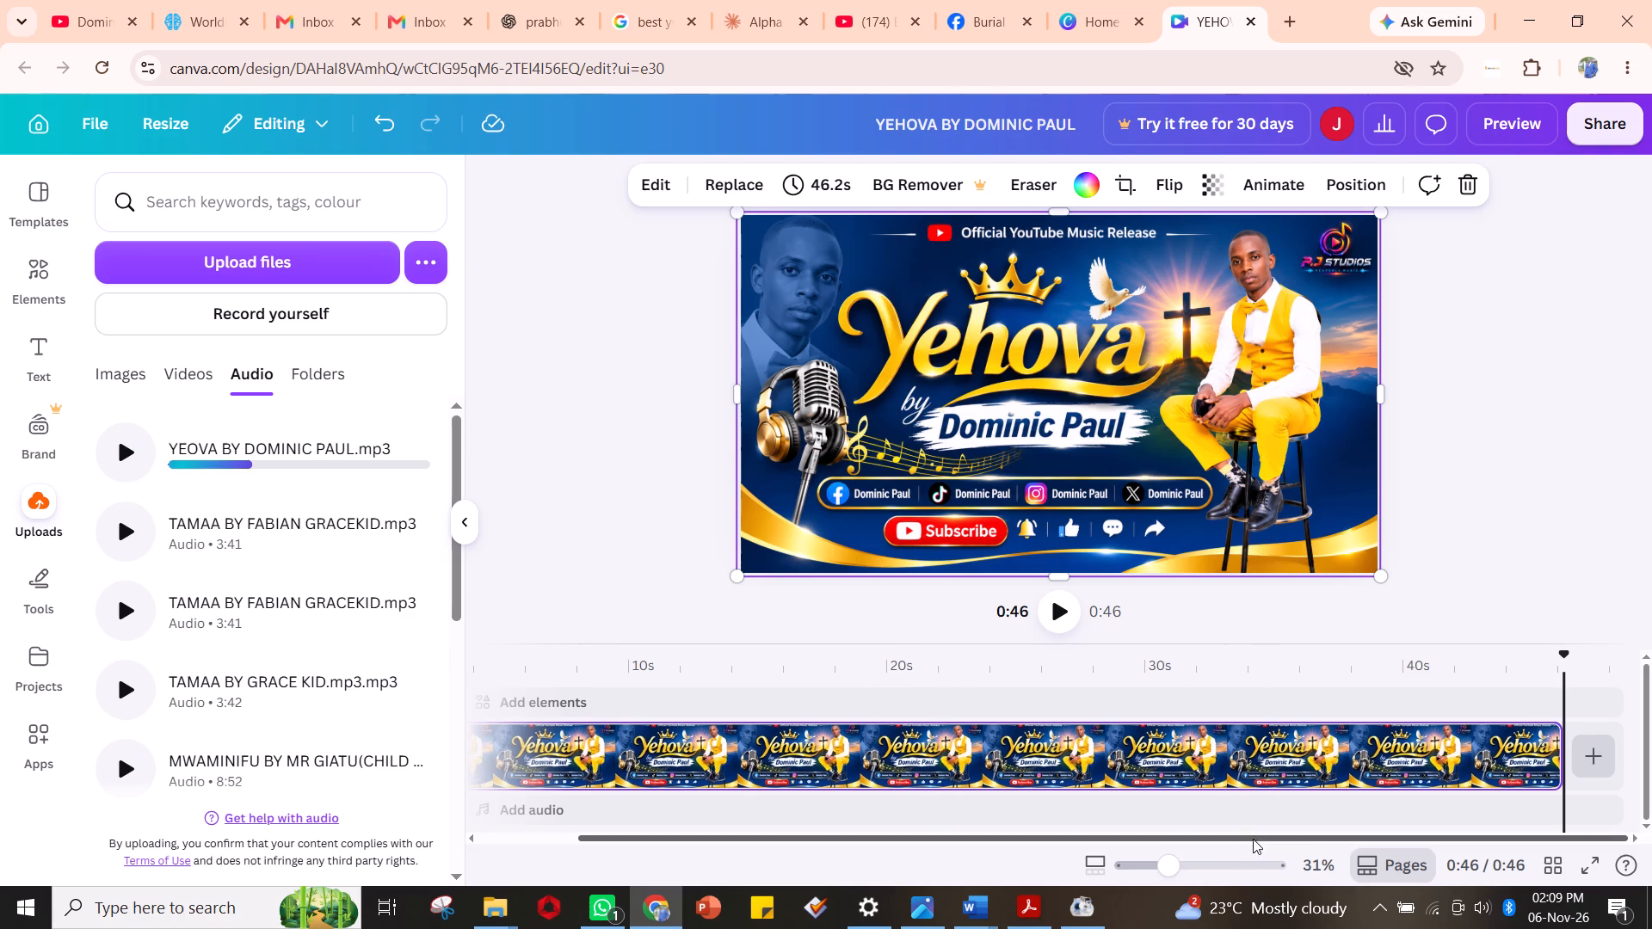
drag(1253, 839, 1341, 844)
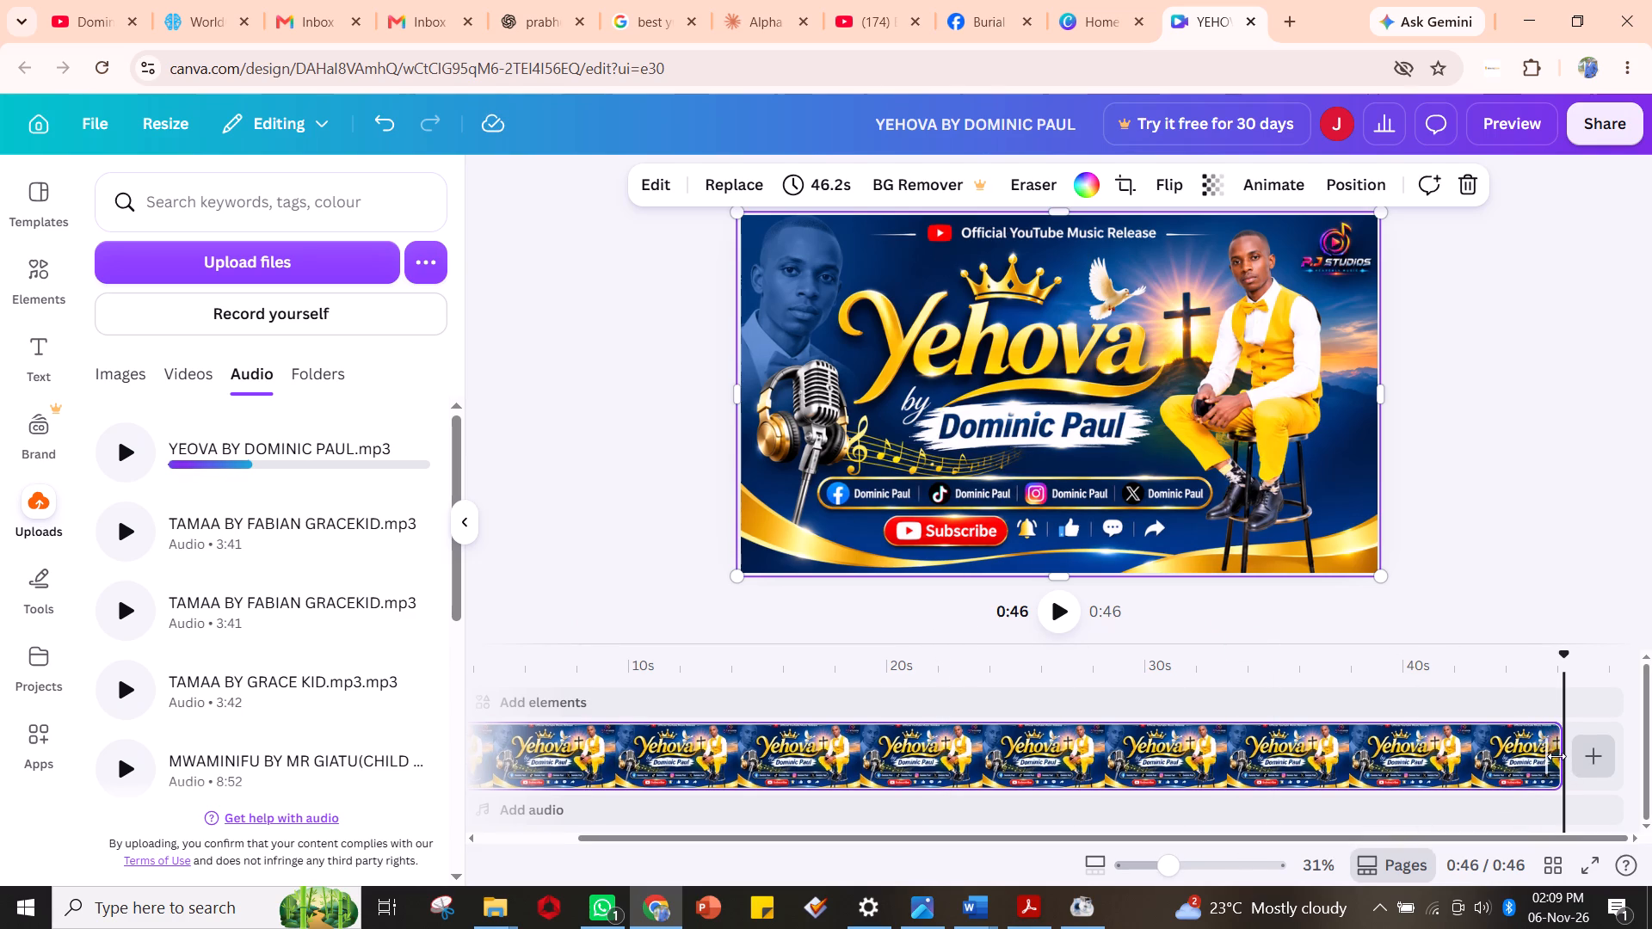
drag(1552, 756, 1651, 753)
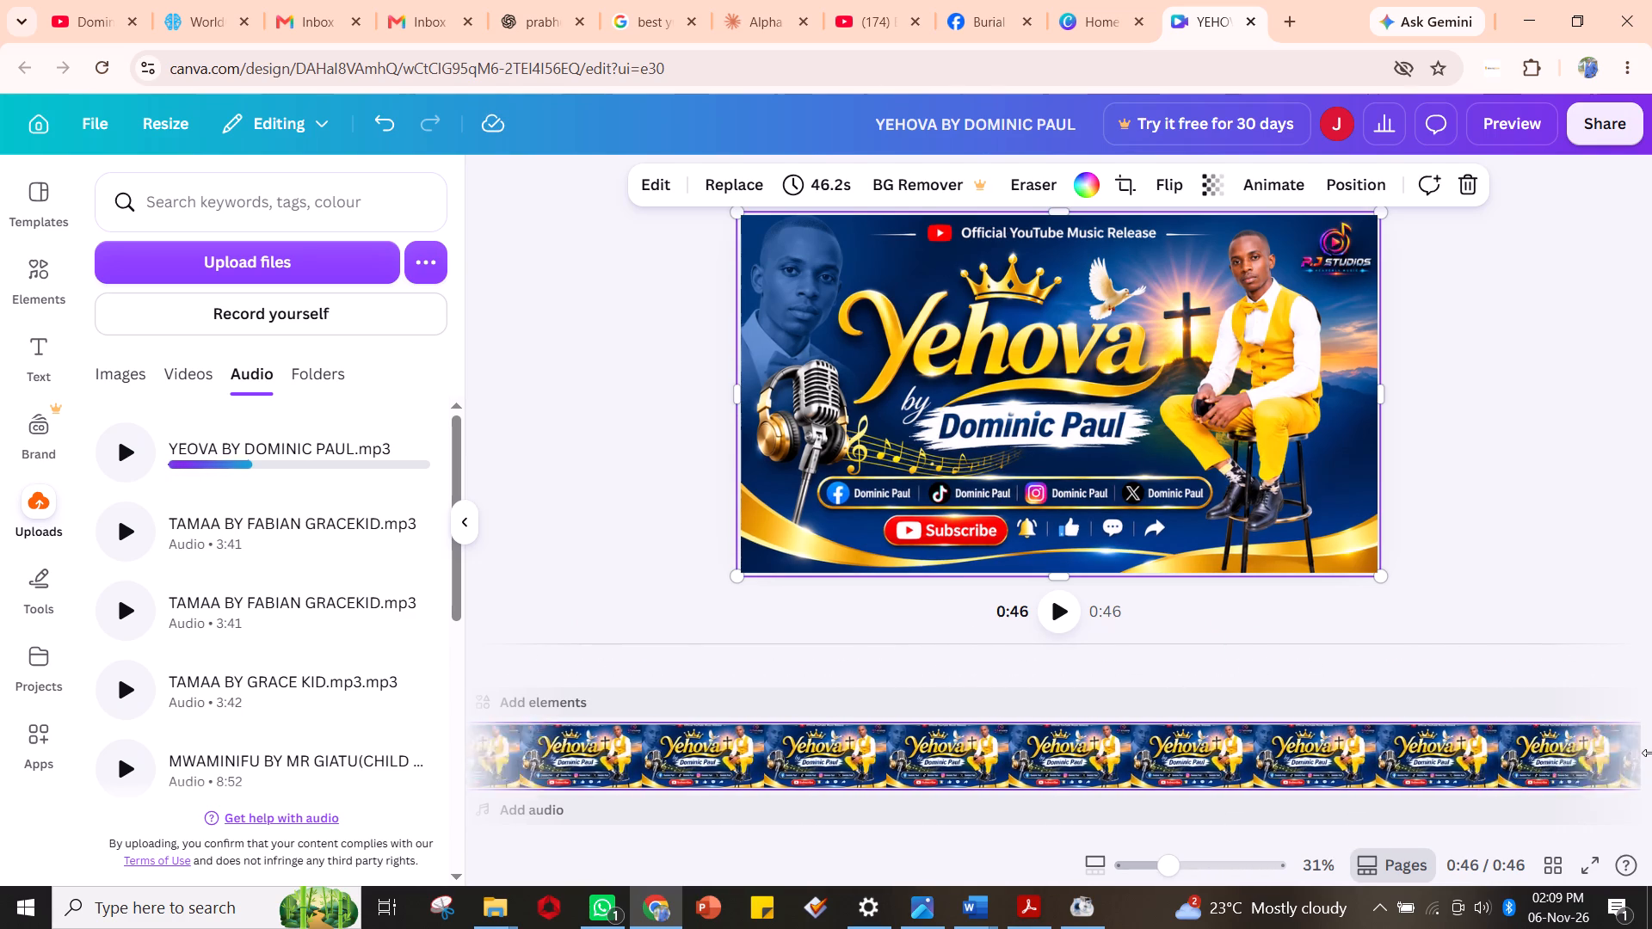
drag(1651, 753, 1538, 757)
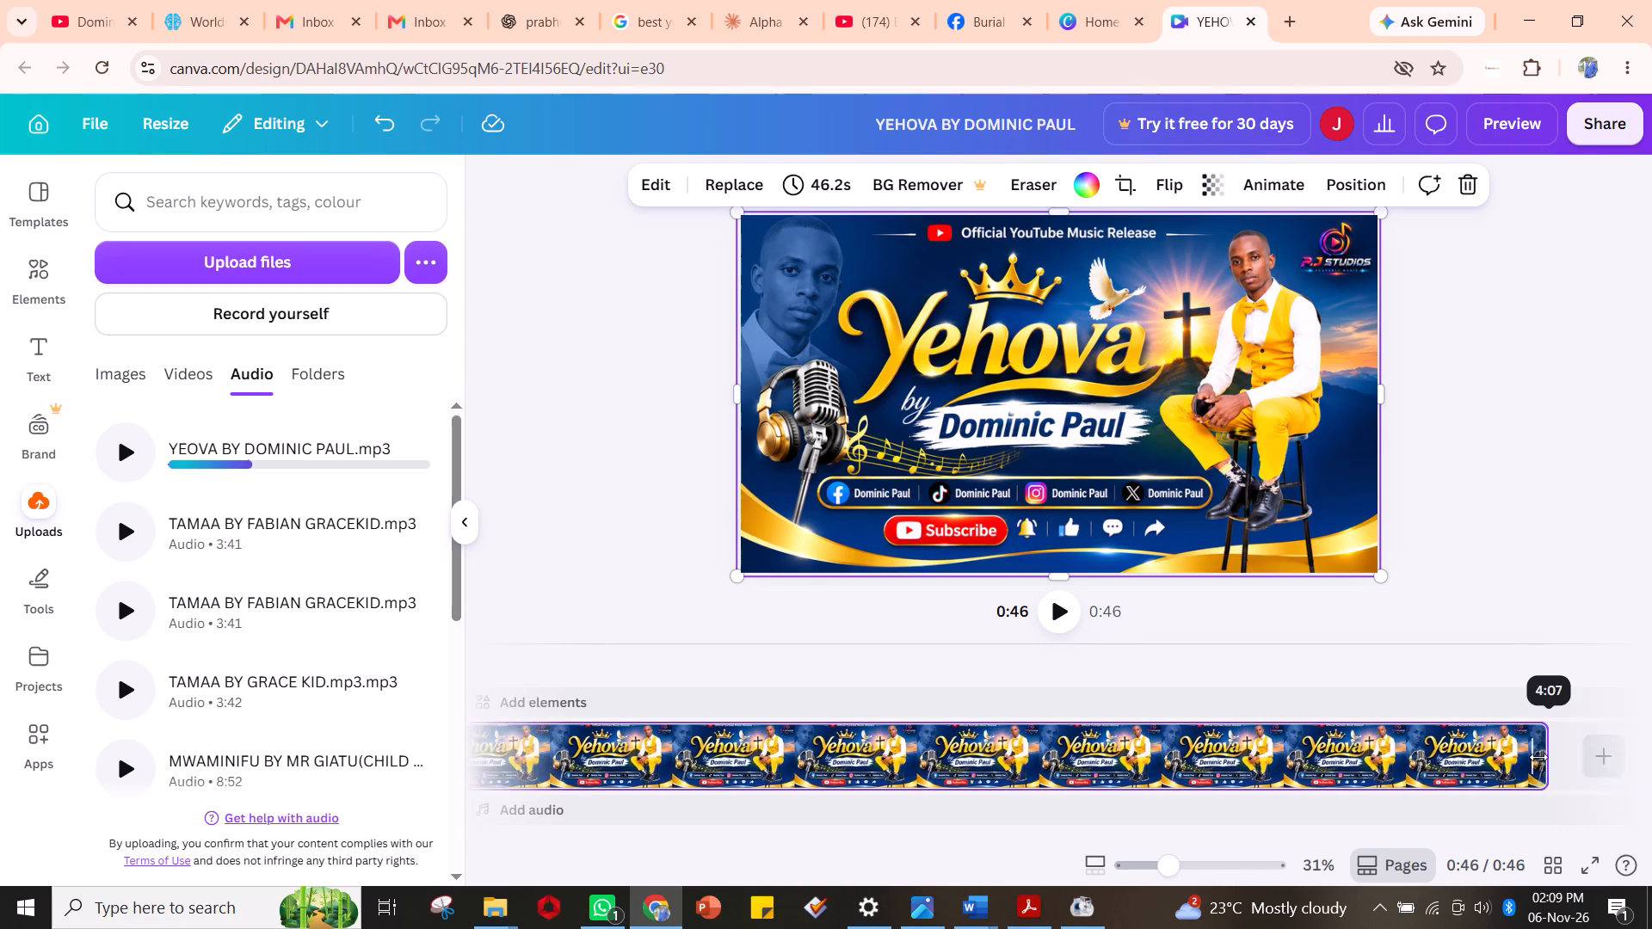
drag(1538, 757, 1501, 761)
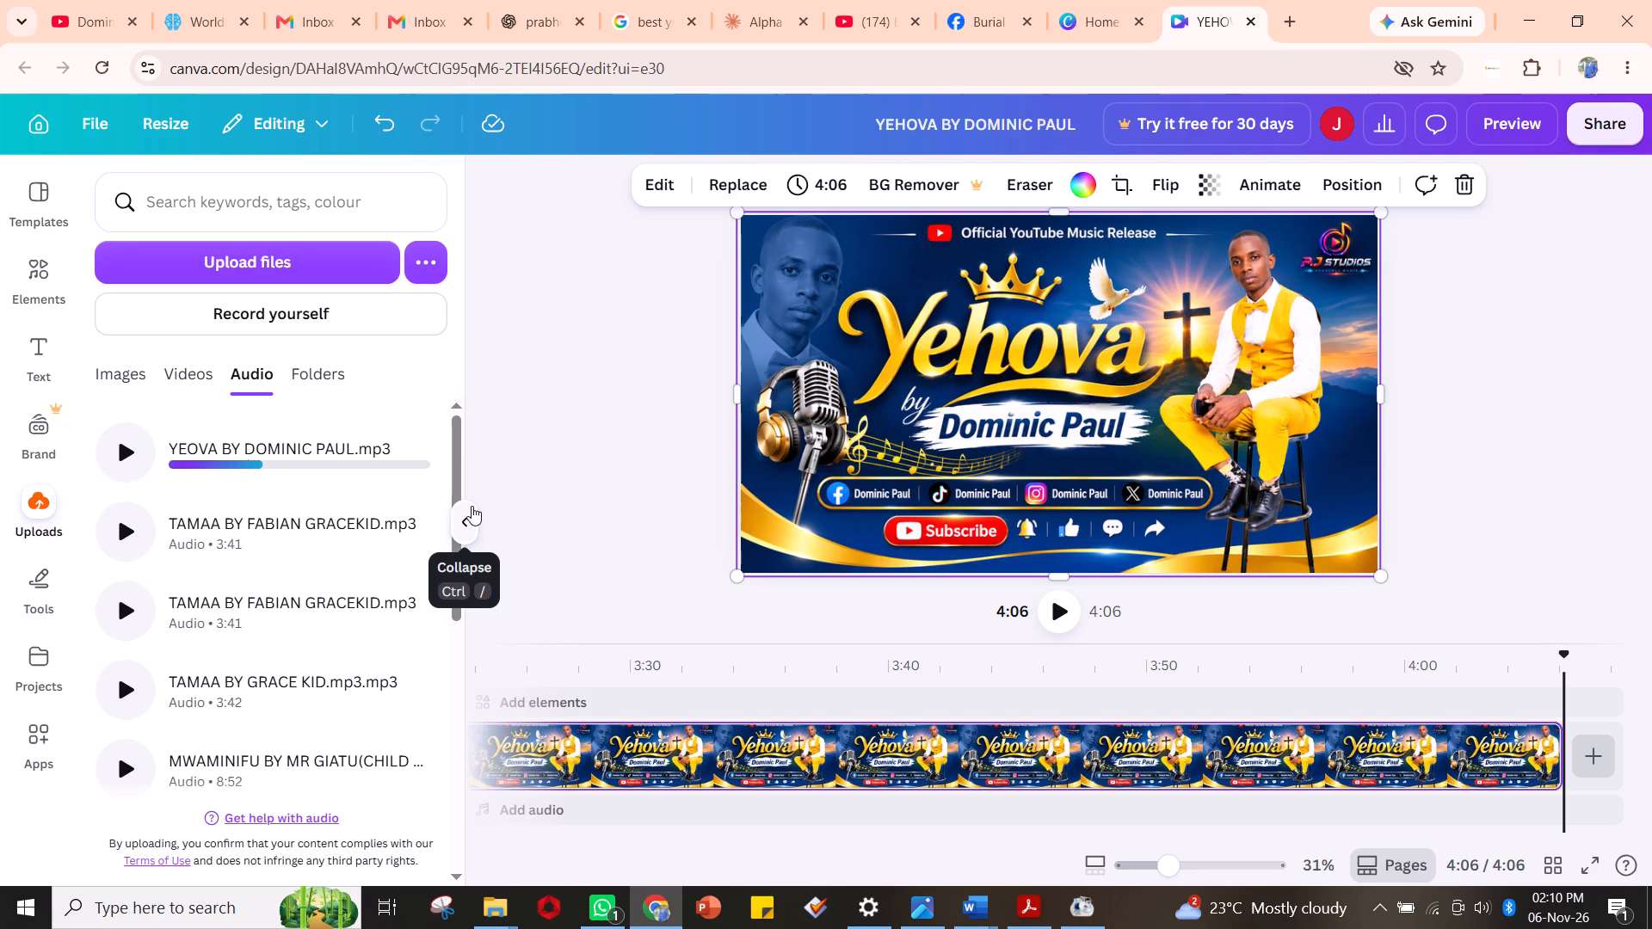
Look at the Dominic Paul YouTube channel page and return to the Canva design.
click(83, 6)
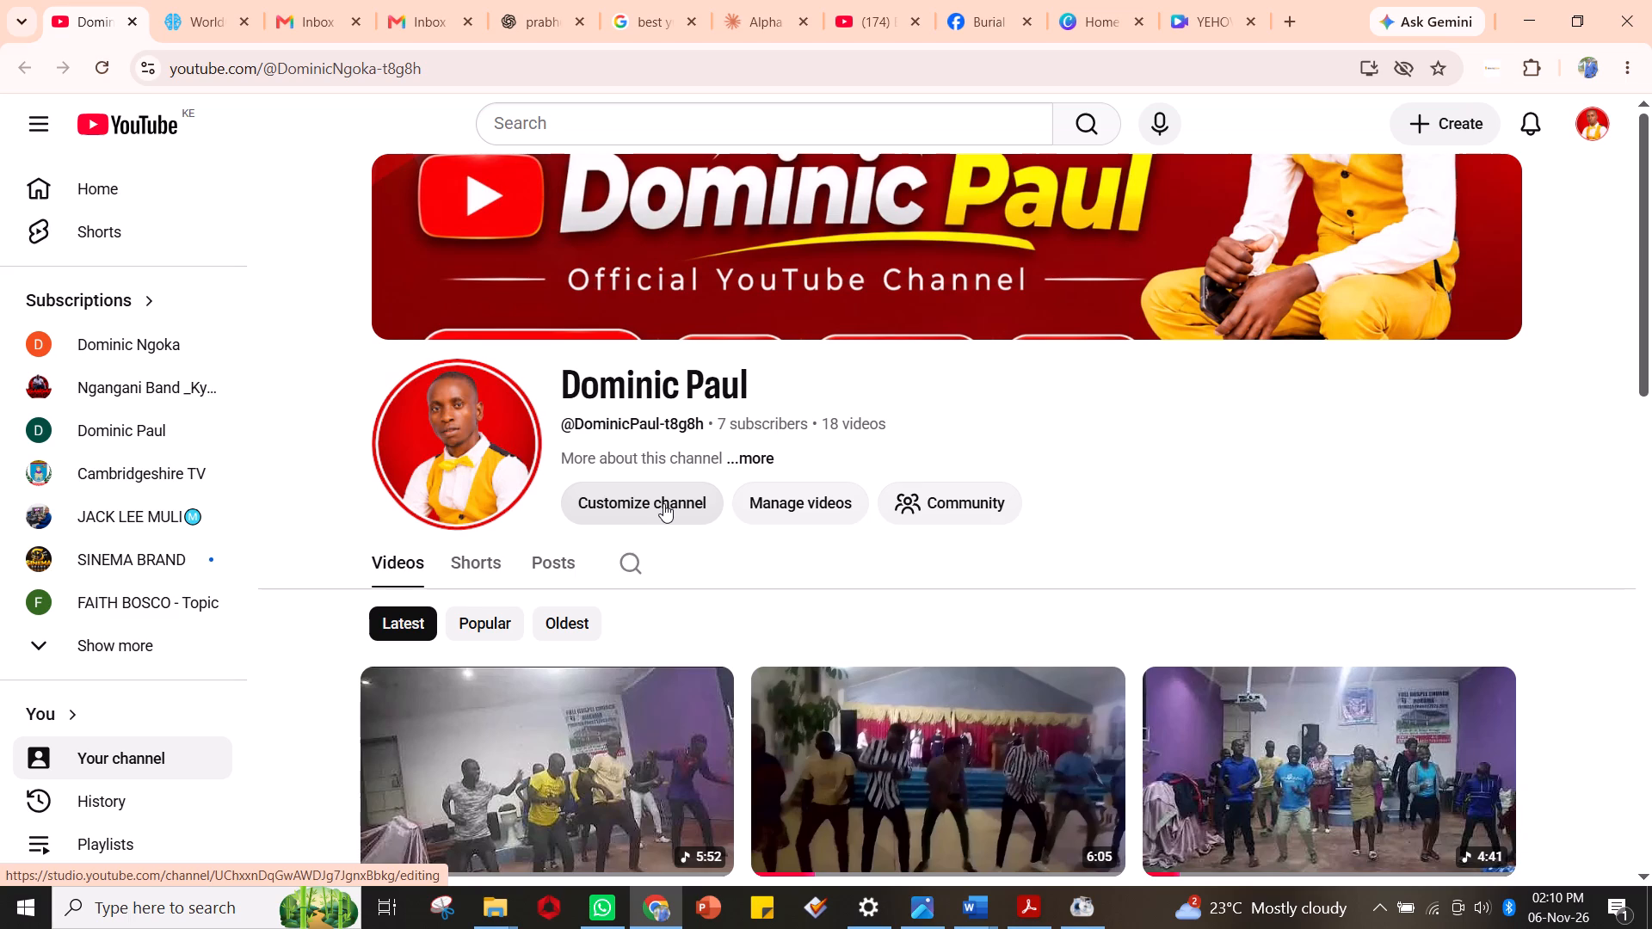
click(1215, 20)
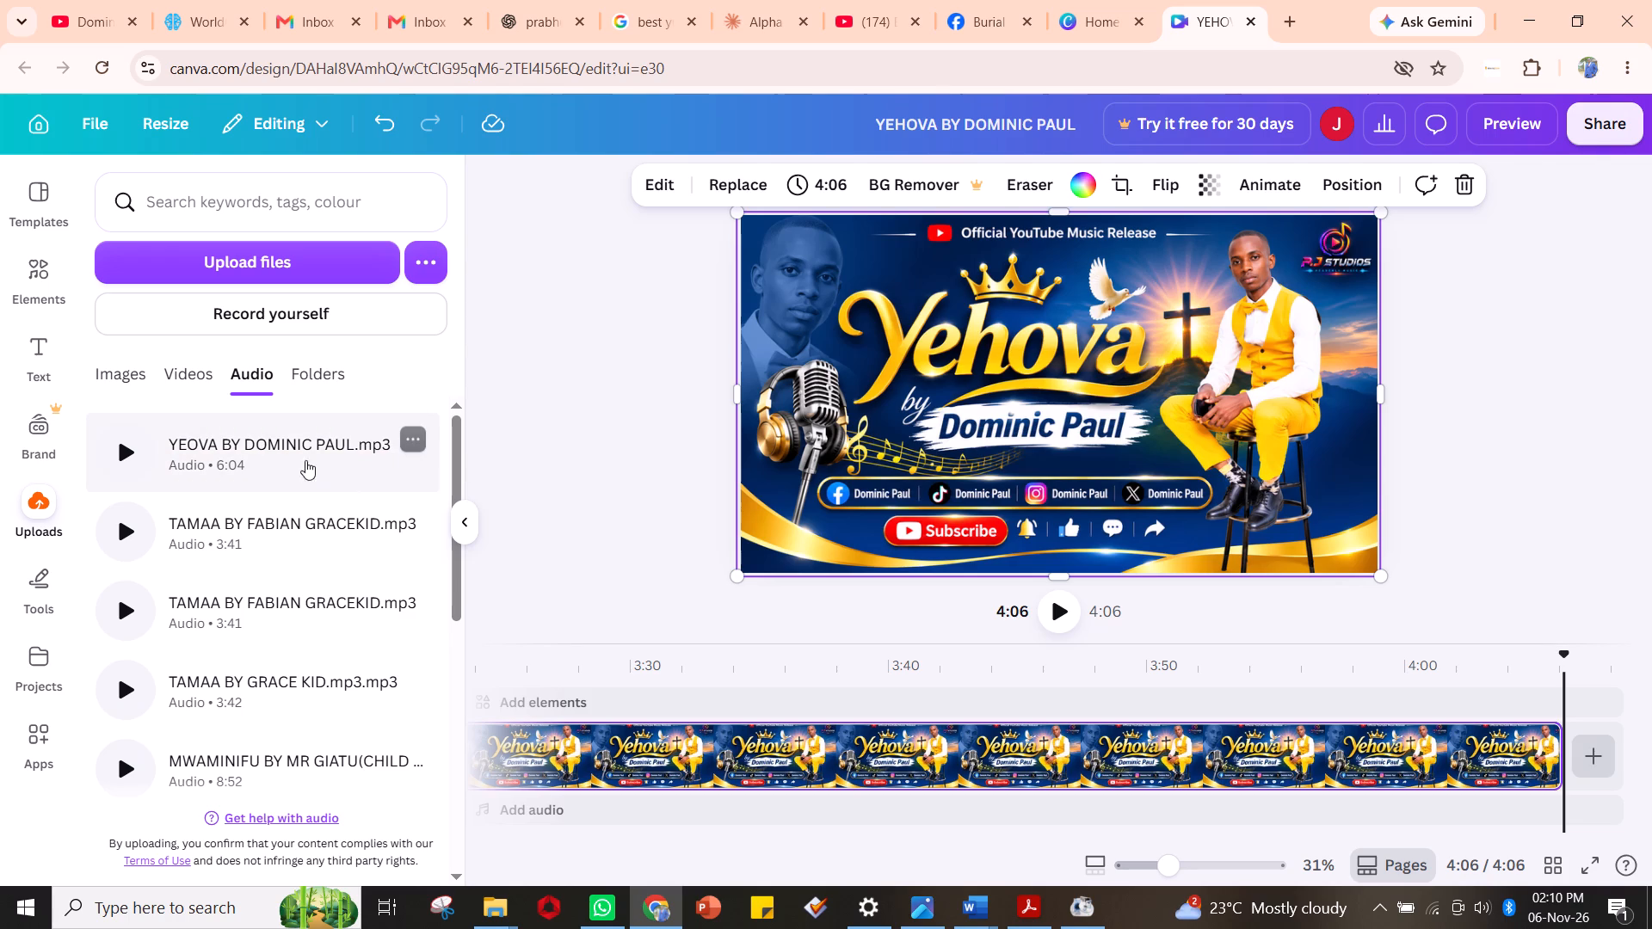
Add YEOVA BY DOMINIC PAUL.mp3 to the timeline and move the audio track's start to 0.0s.
click(285, 449)
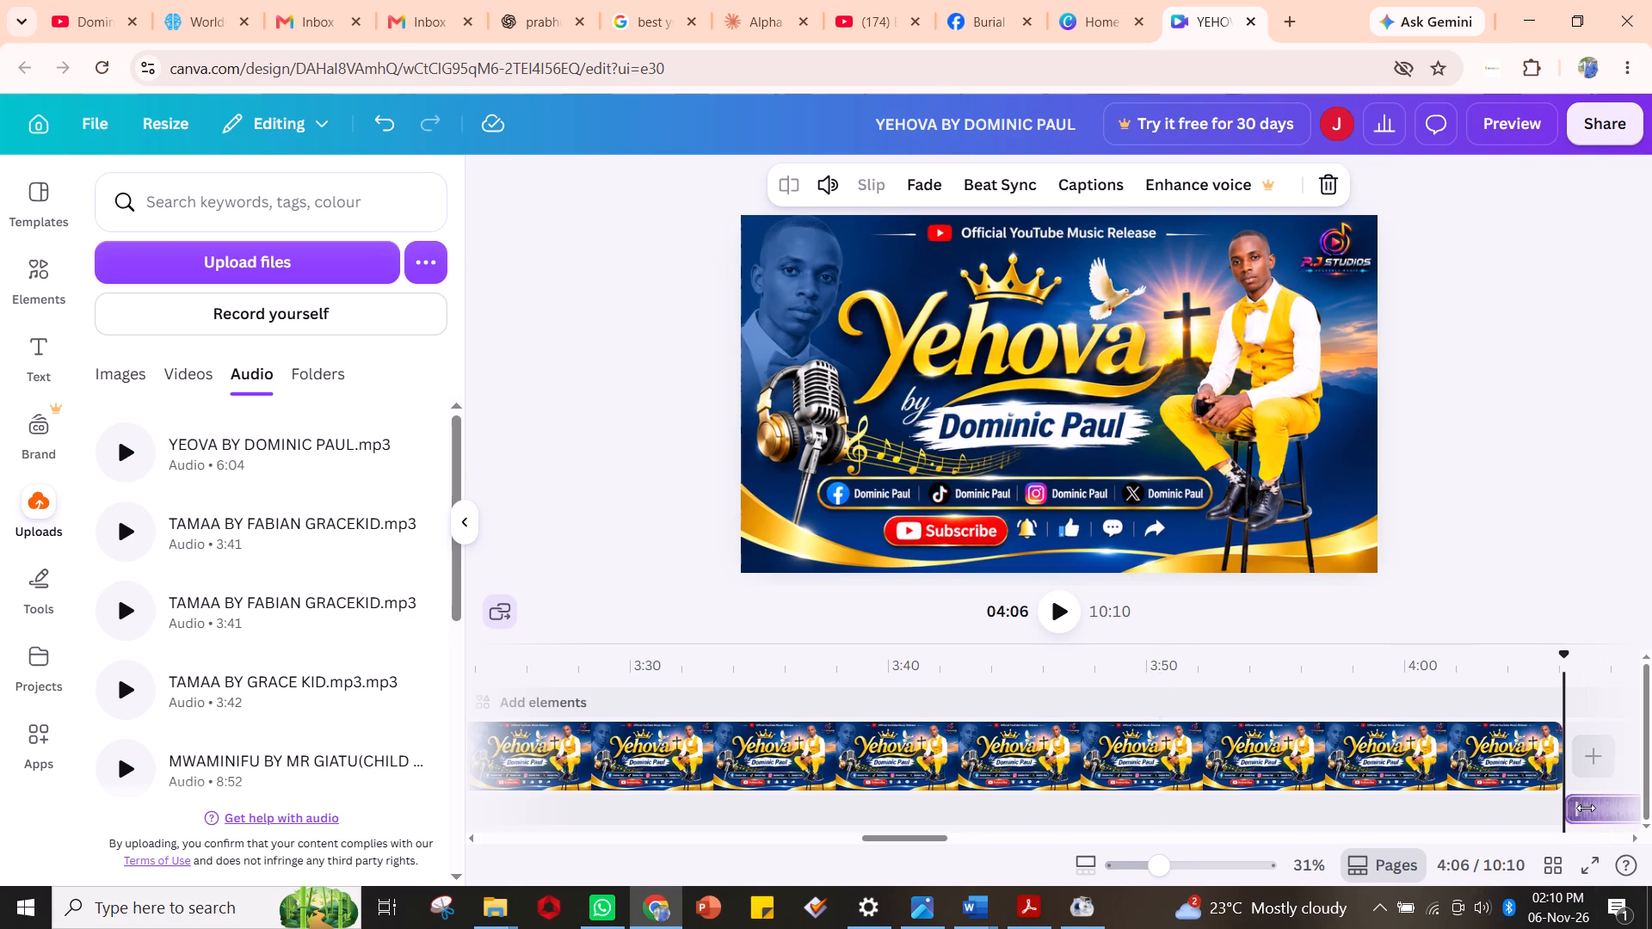
drag(1608, 809, 1200, 838)
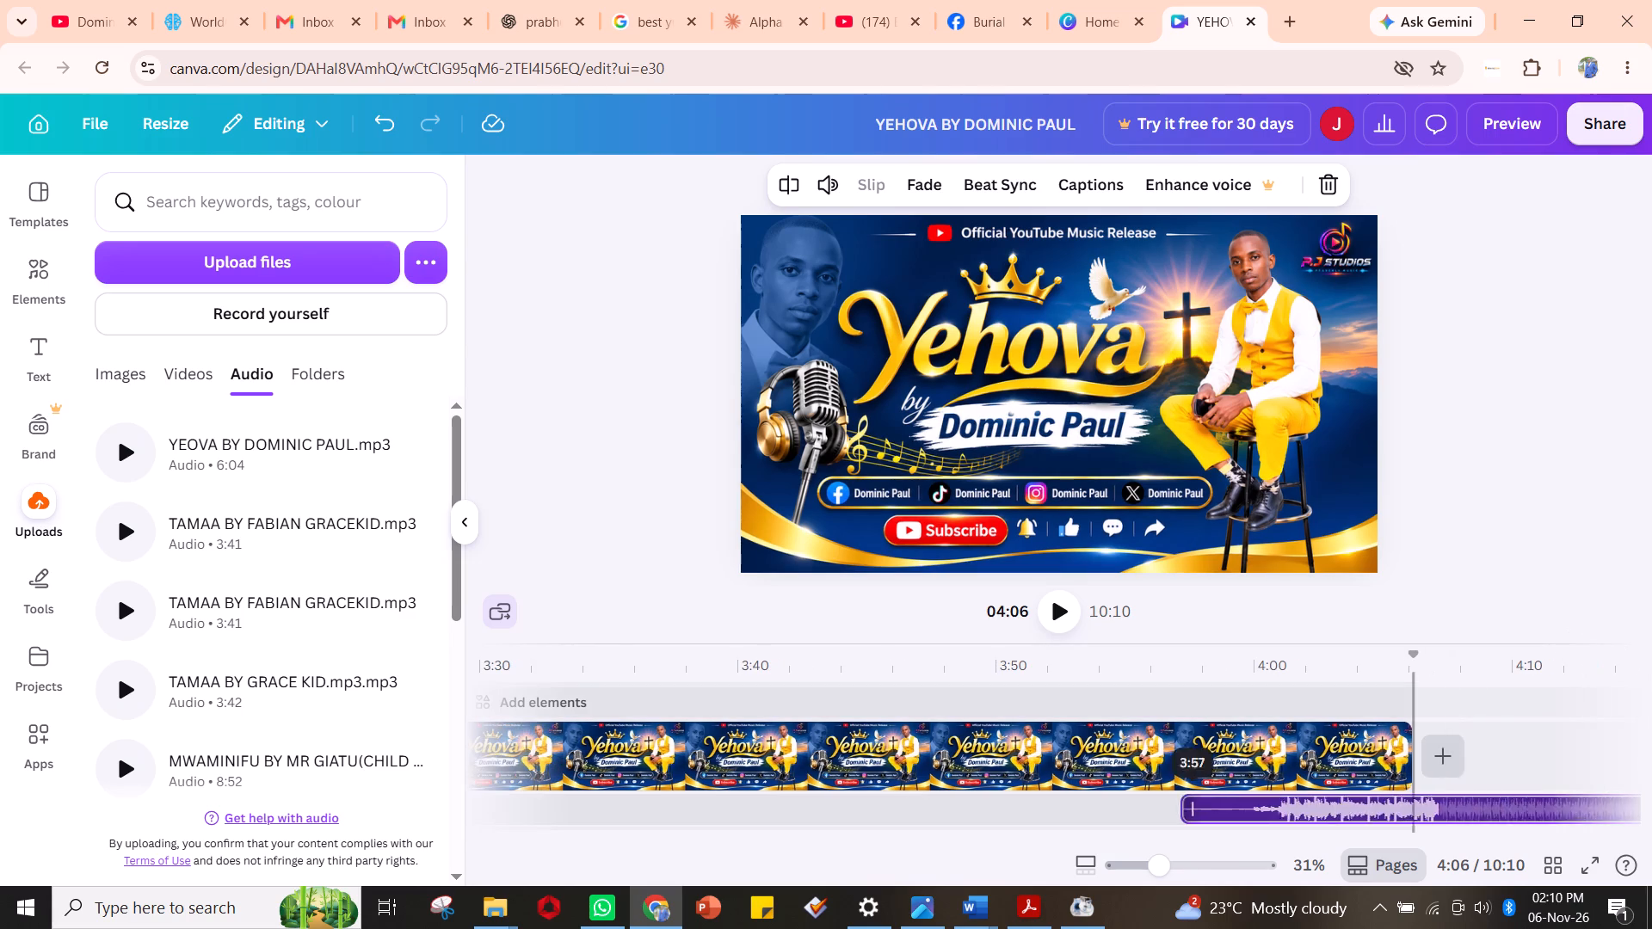
drag(1200, 838, 281, 843)
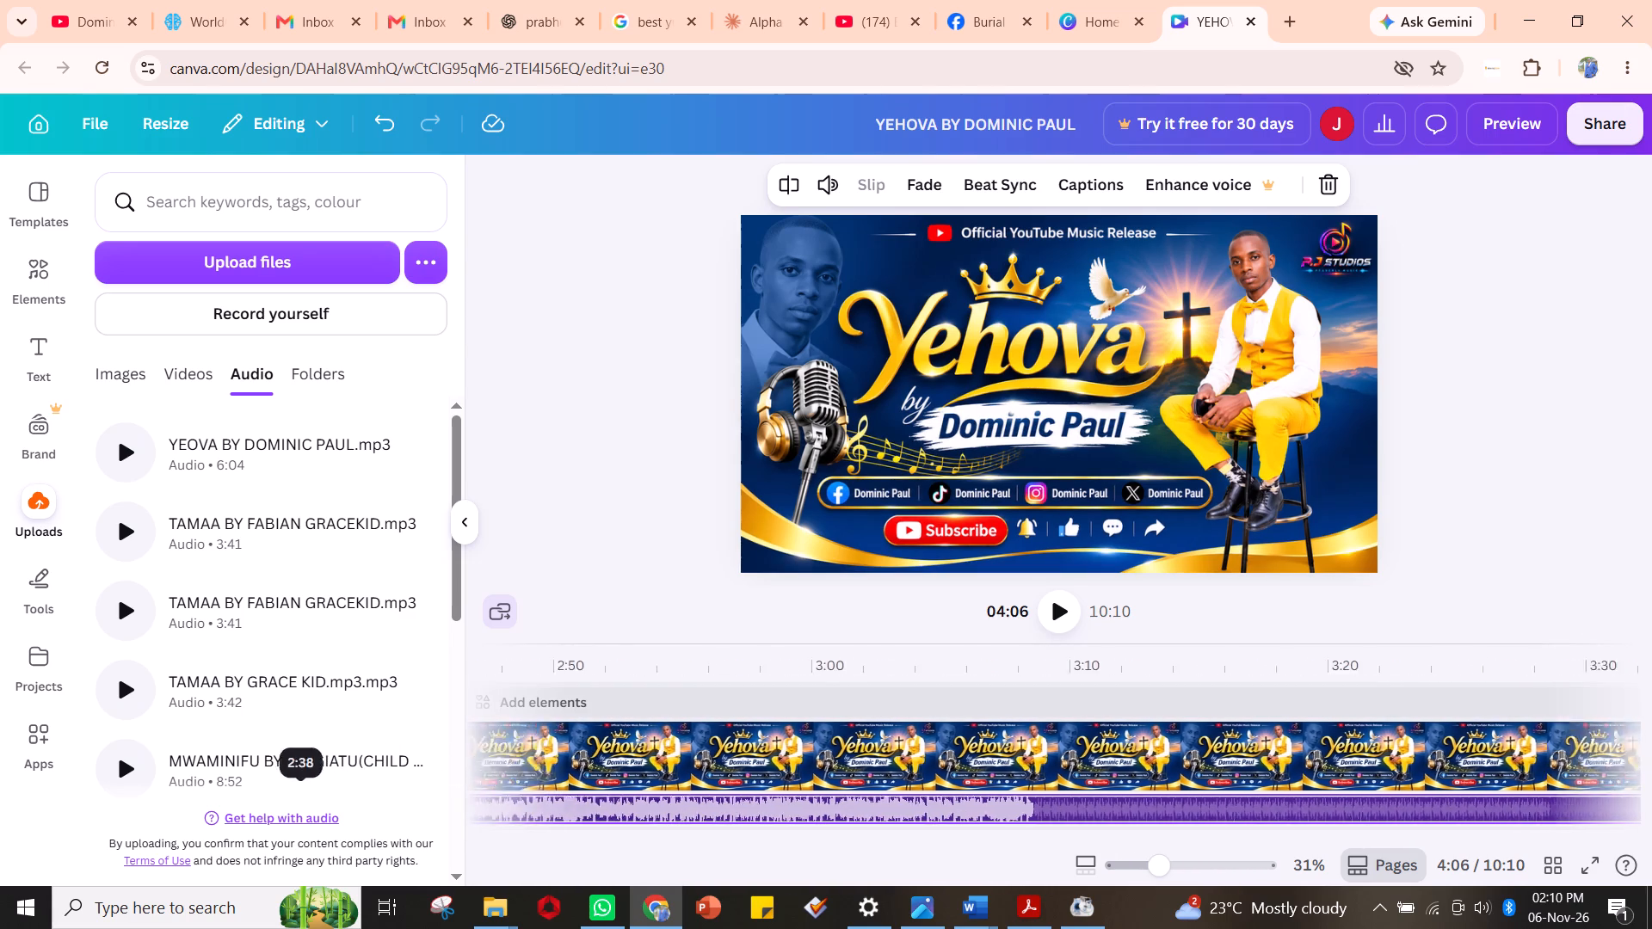
drag(281, 843, 0, 816)
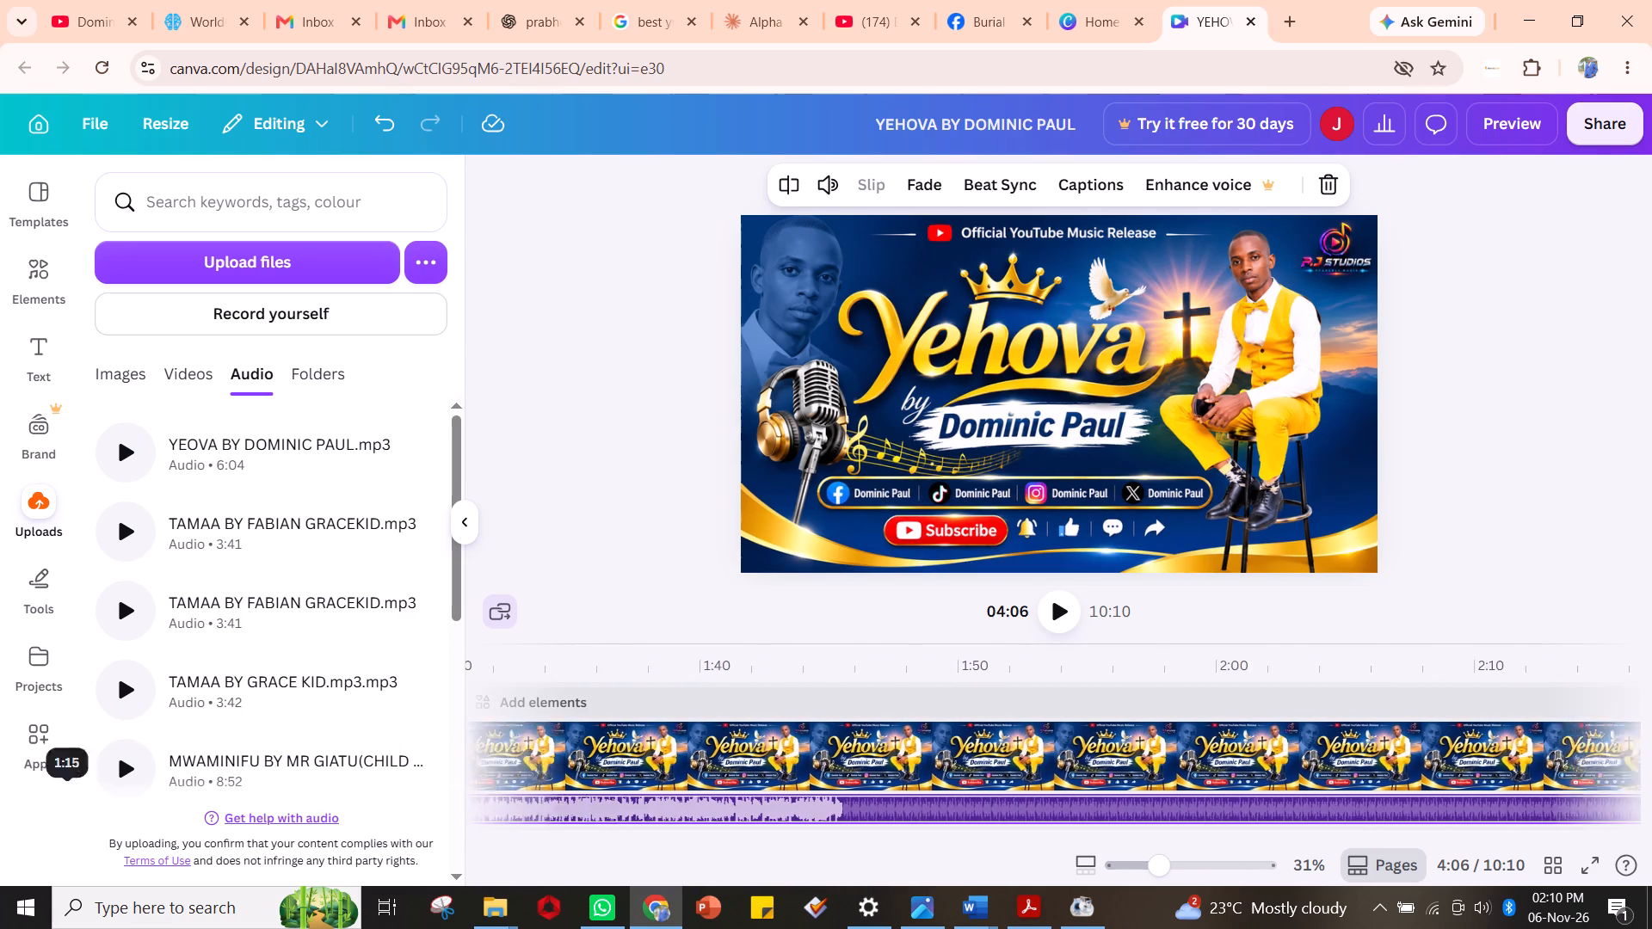
drag(0, 816, 442, 832)
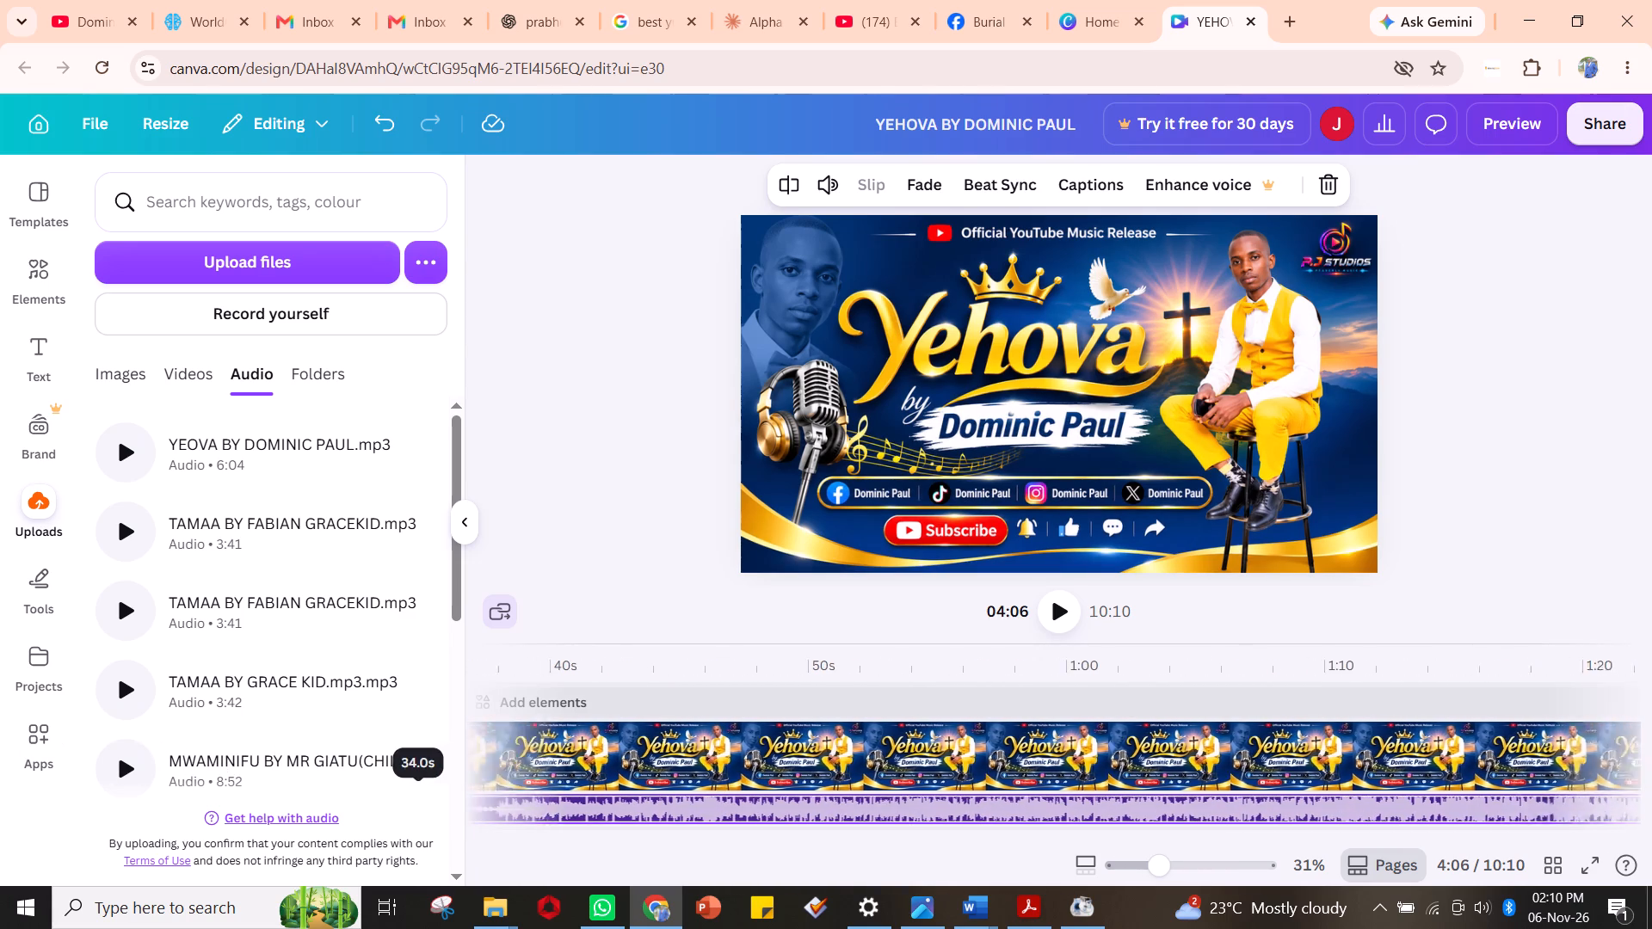
drag(442, 832, 545, 819)
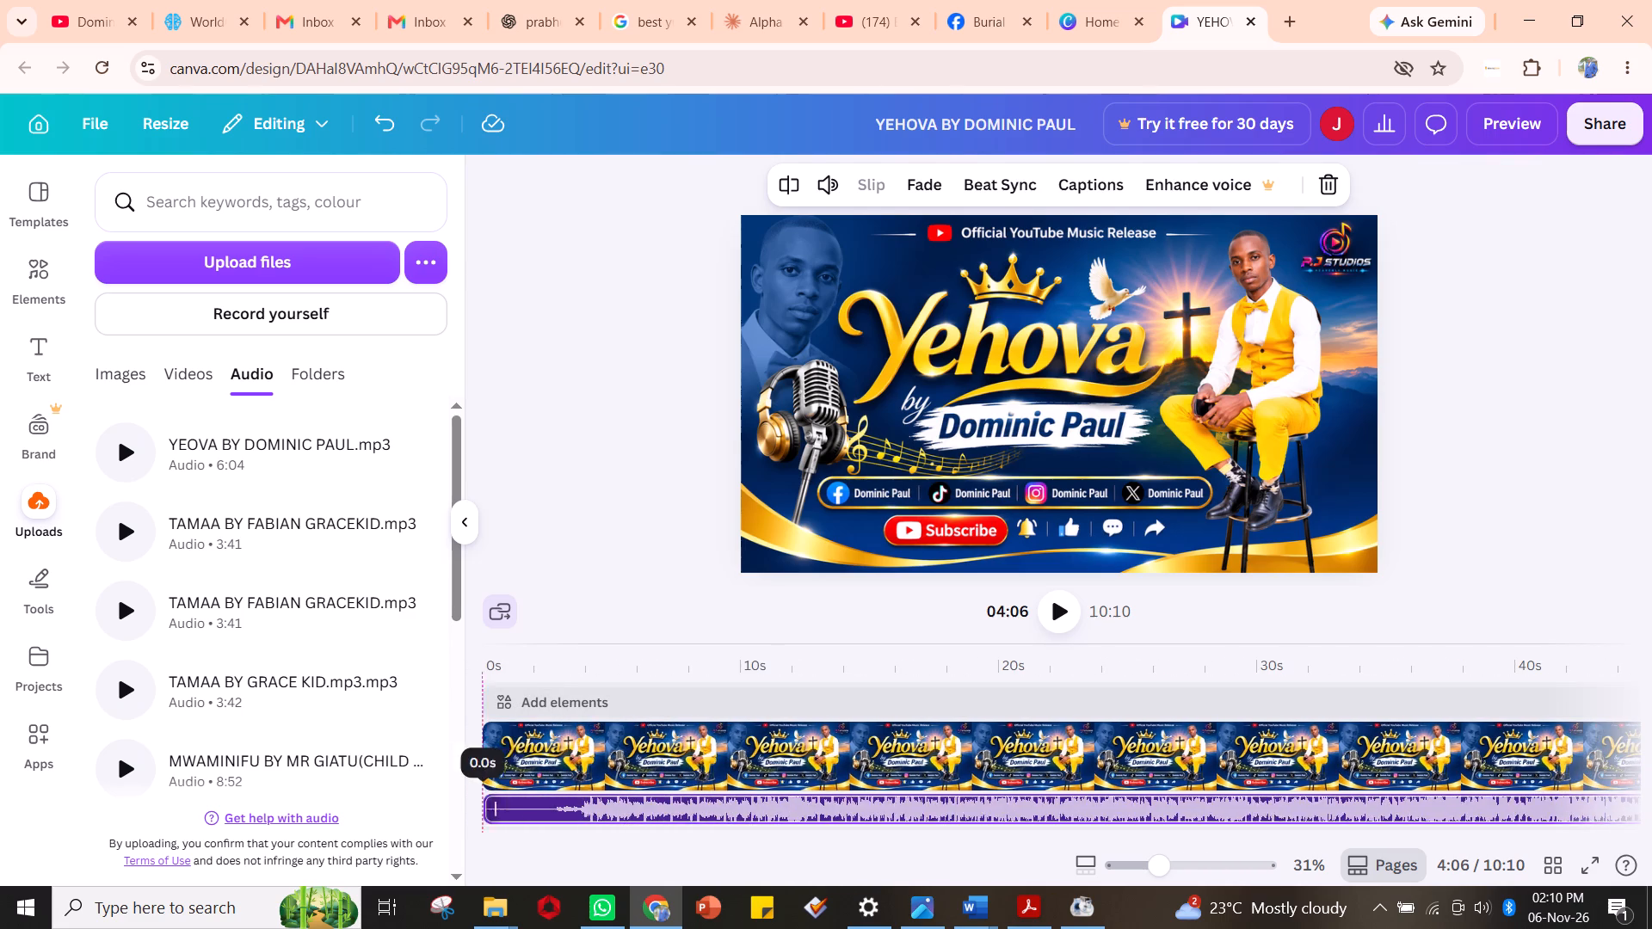
drag(545, 819, 479, 816)
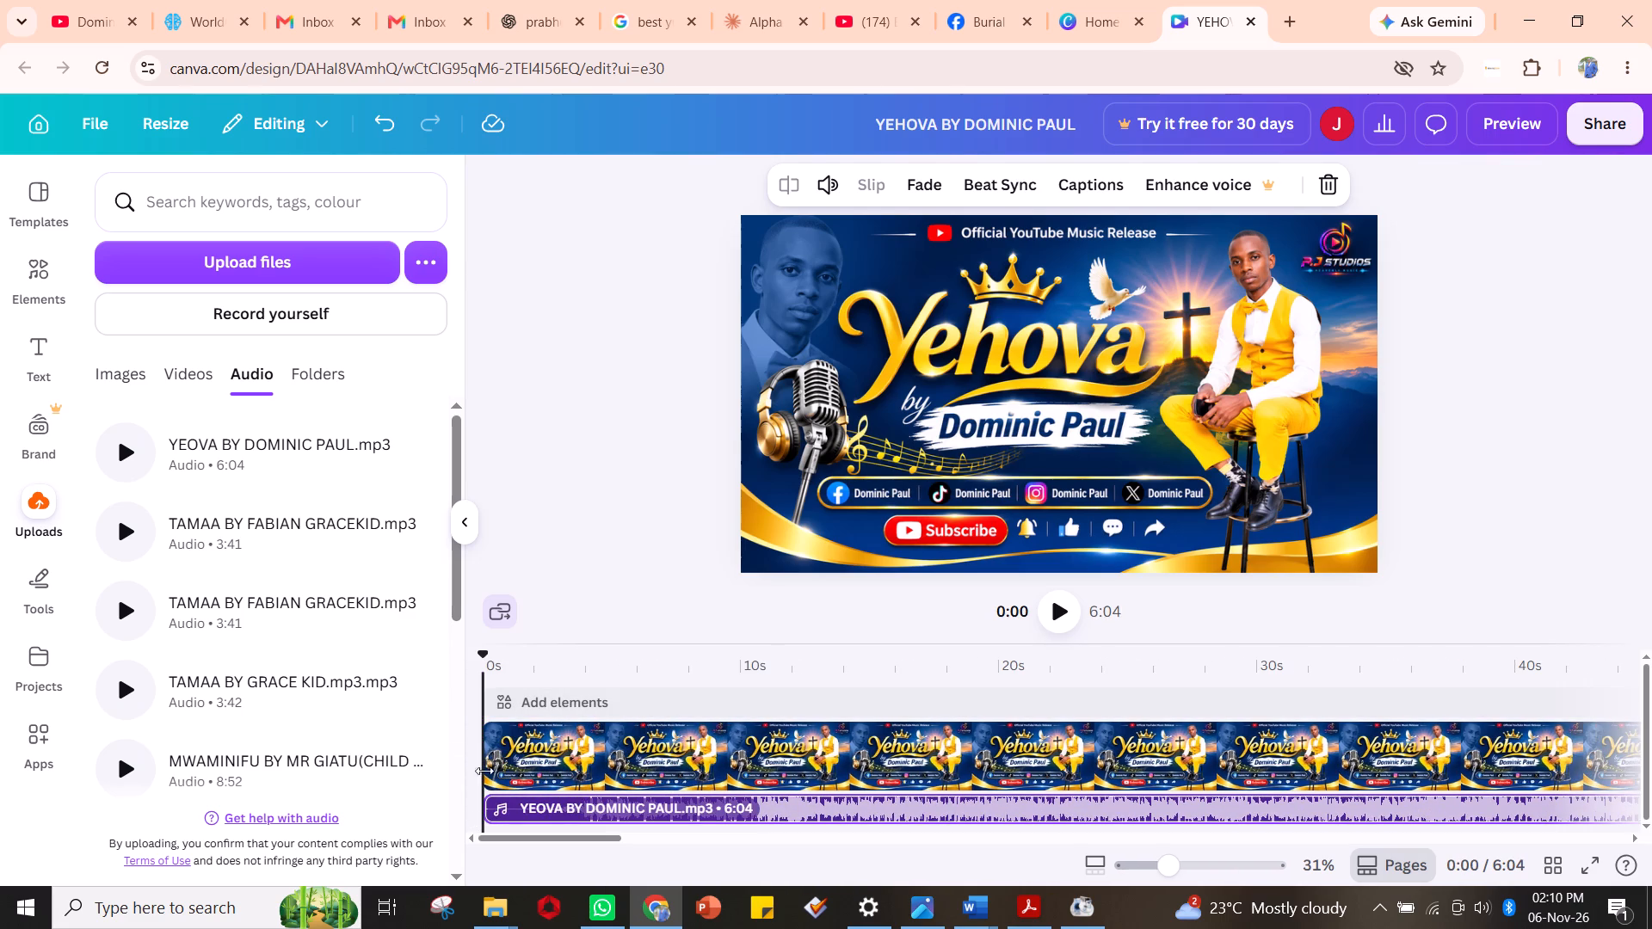
Play the video from the beginning to preview the image with the audio.
key(space)
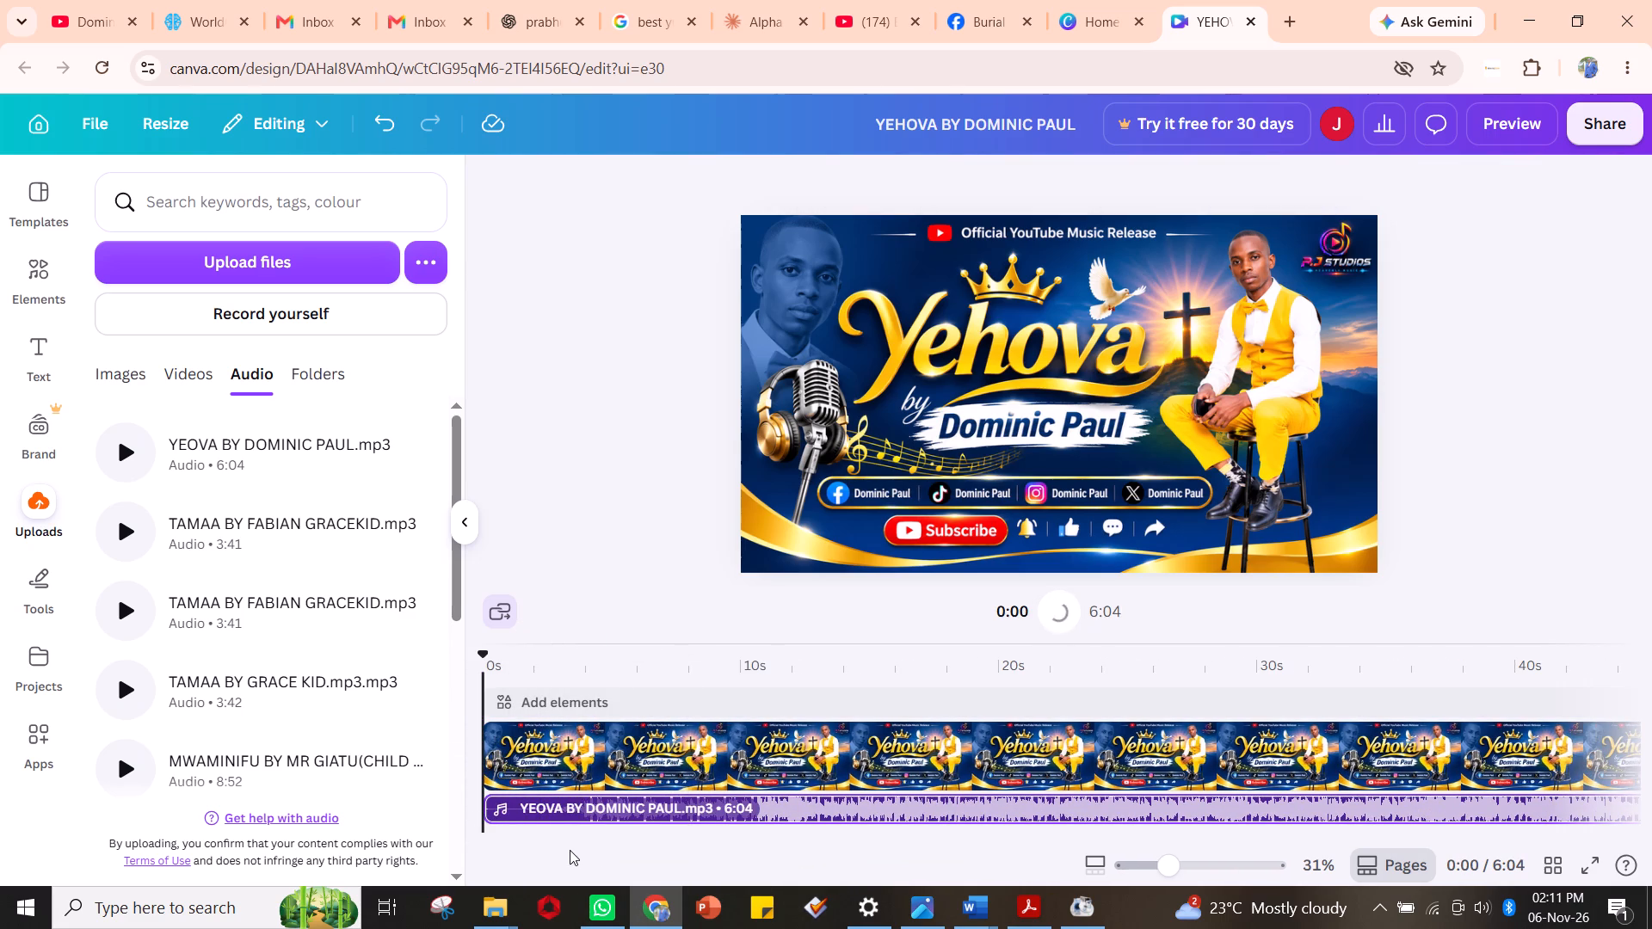
Pause playback and extend the end of the image page past the audio's end, to a duration of about 6:08.
drag(560, 837, 915, 857)
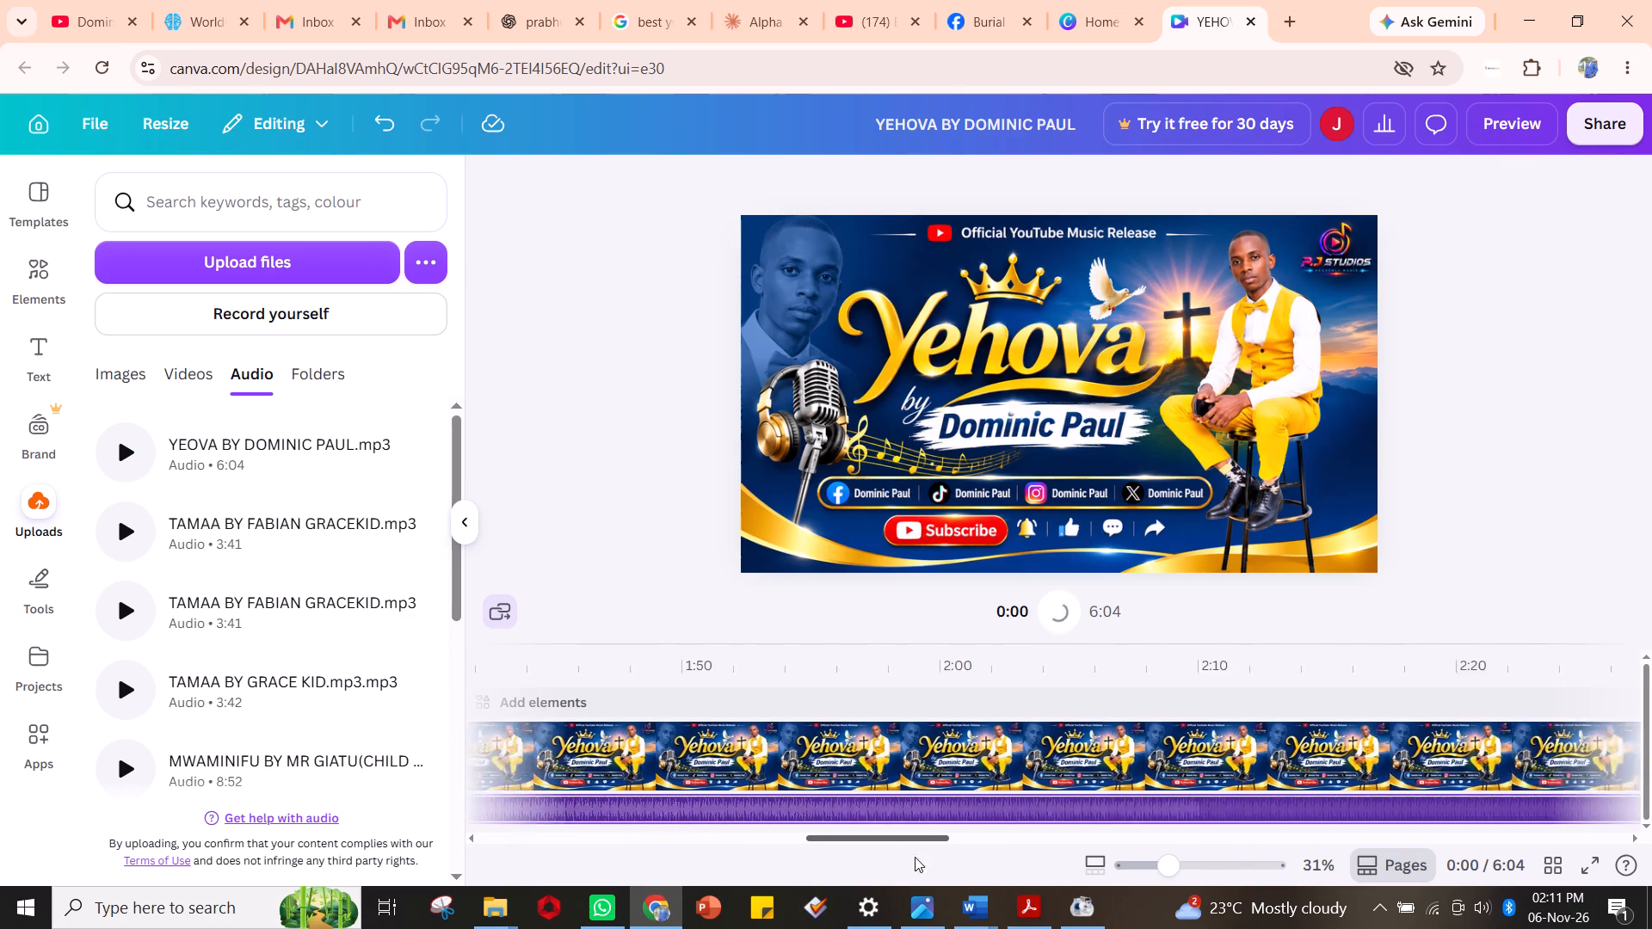
drag(915, 857, 1254, 859)
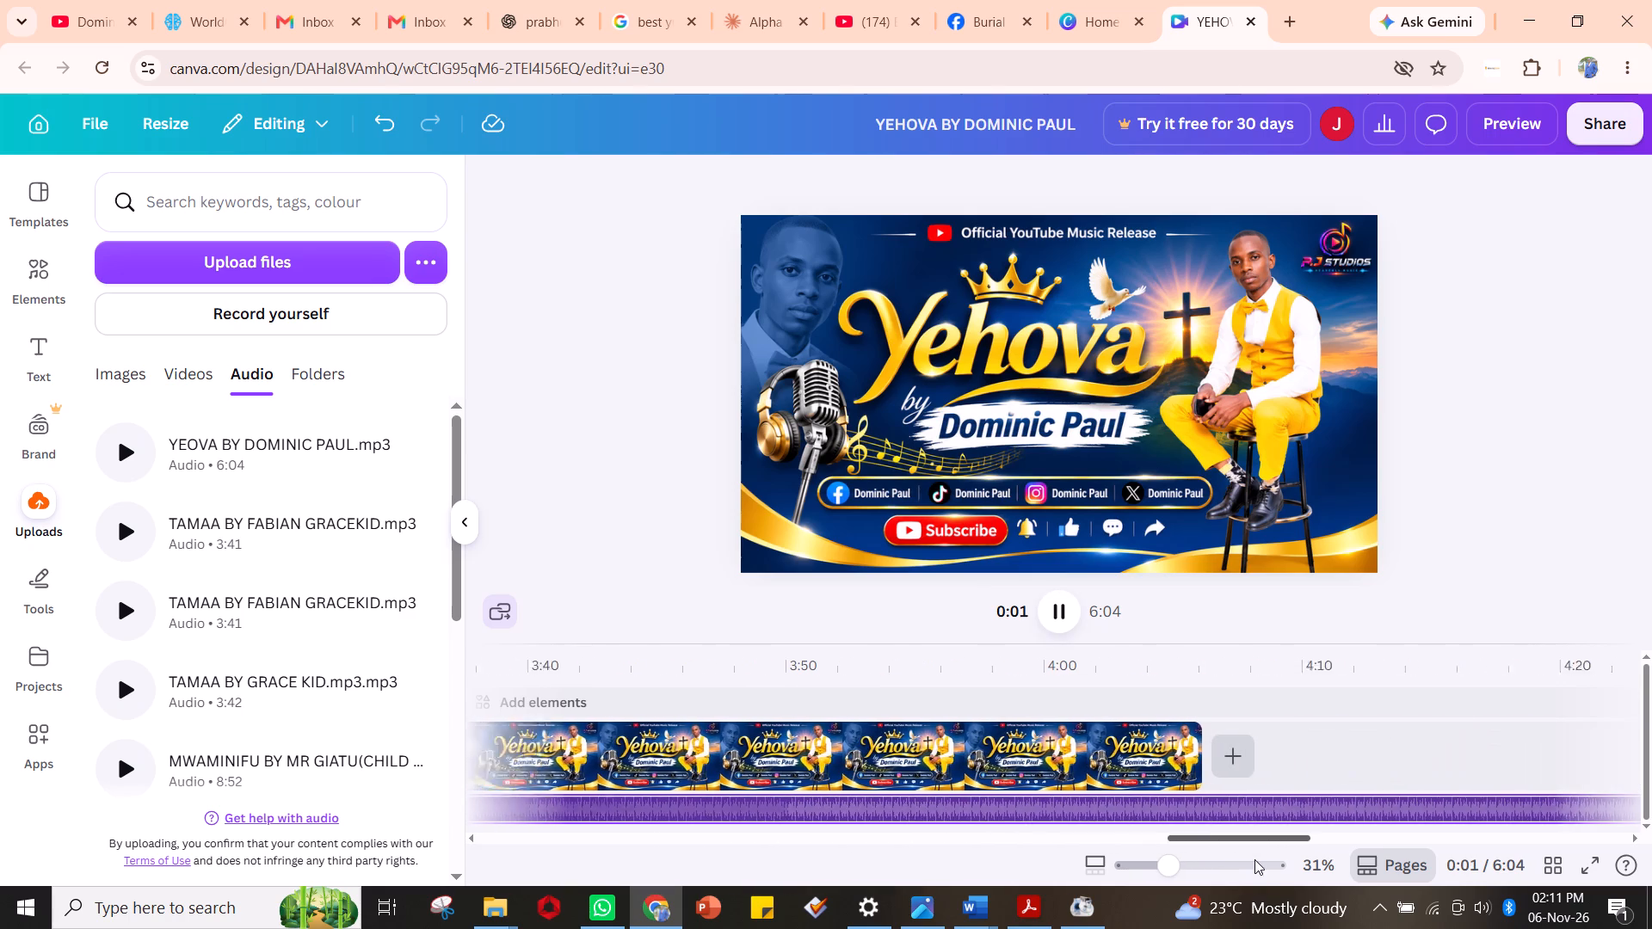
drag(1254, 859, 1257, 859)
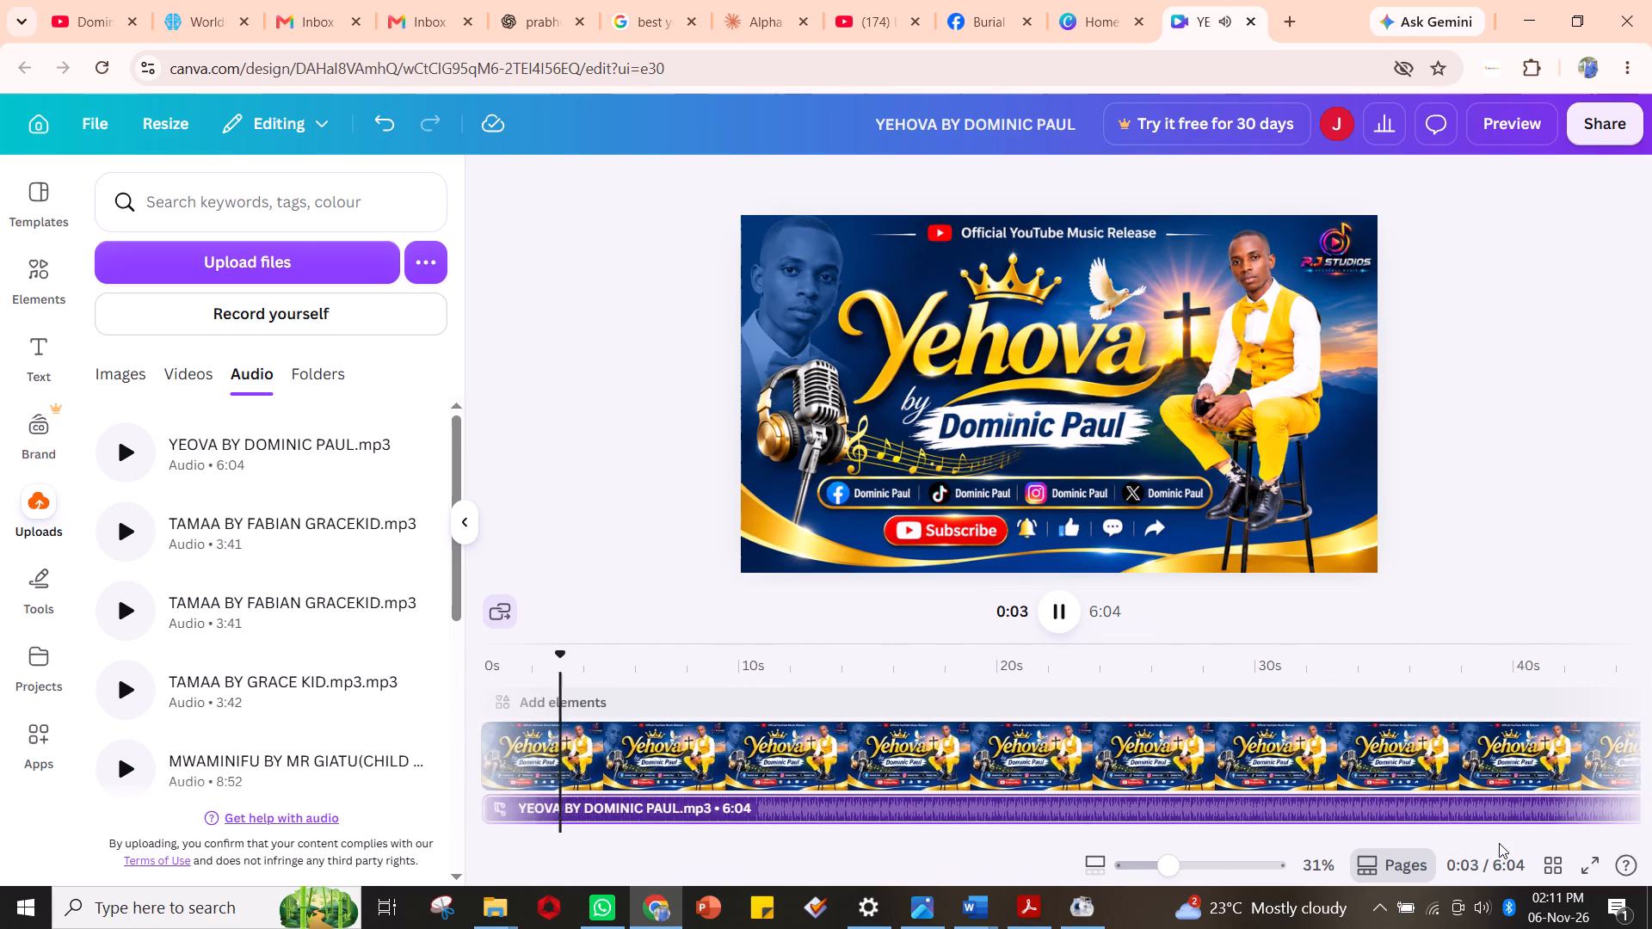
drag(578, 839, 726, 848)
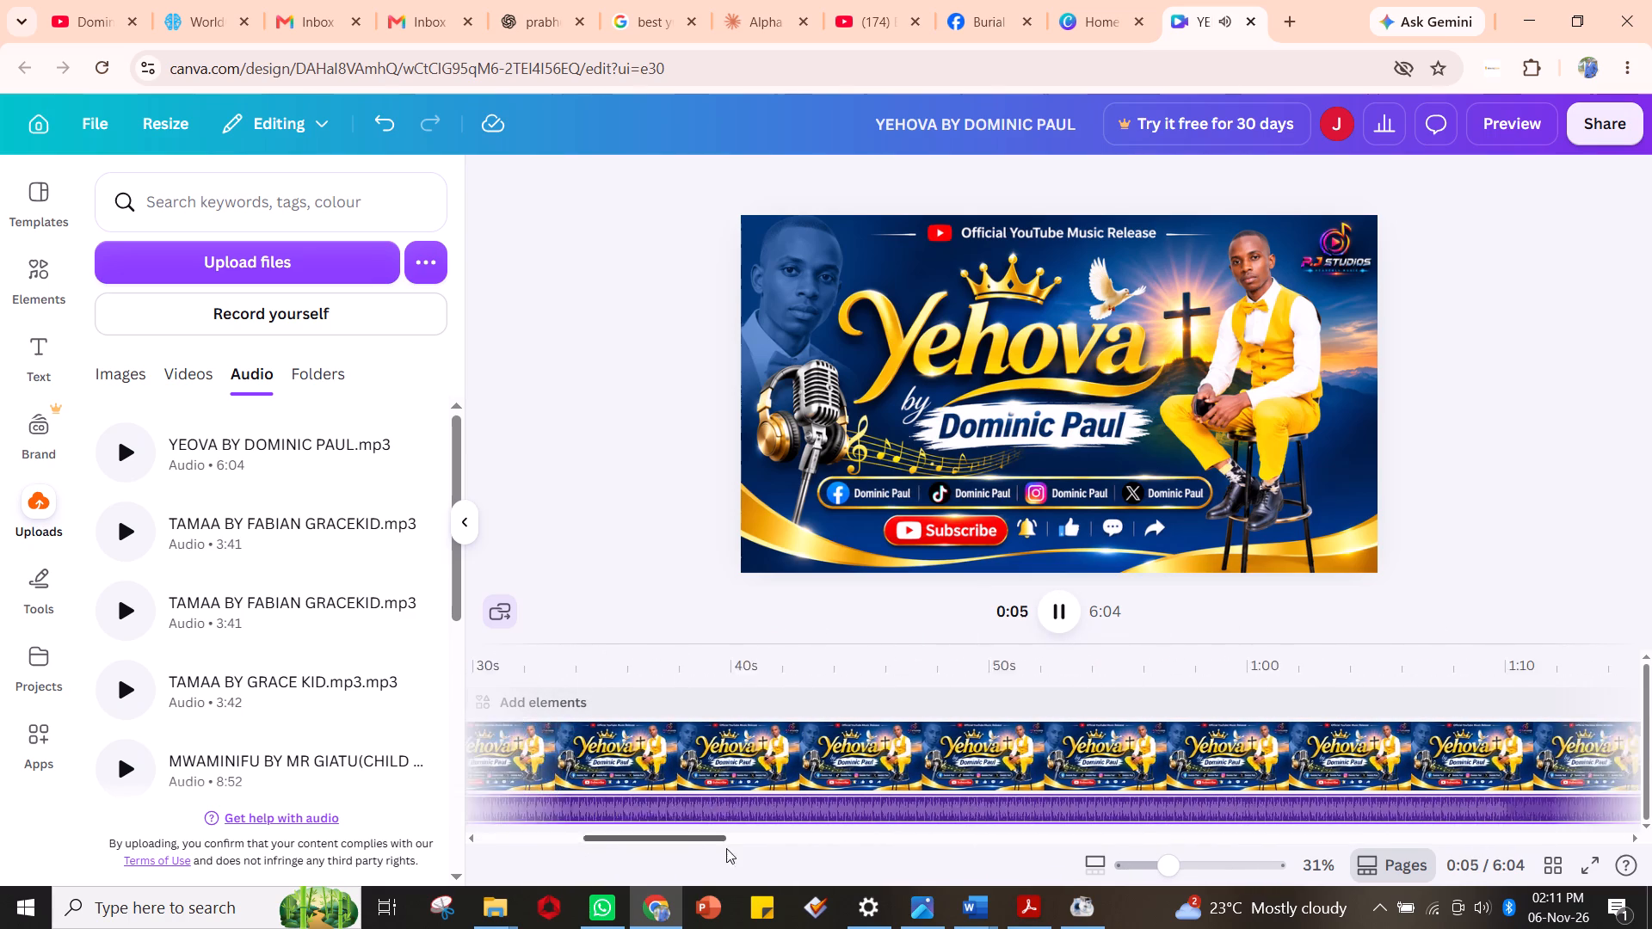
drag(726, 848, 1226, 867)
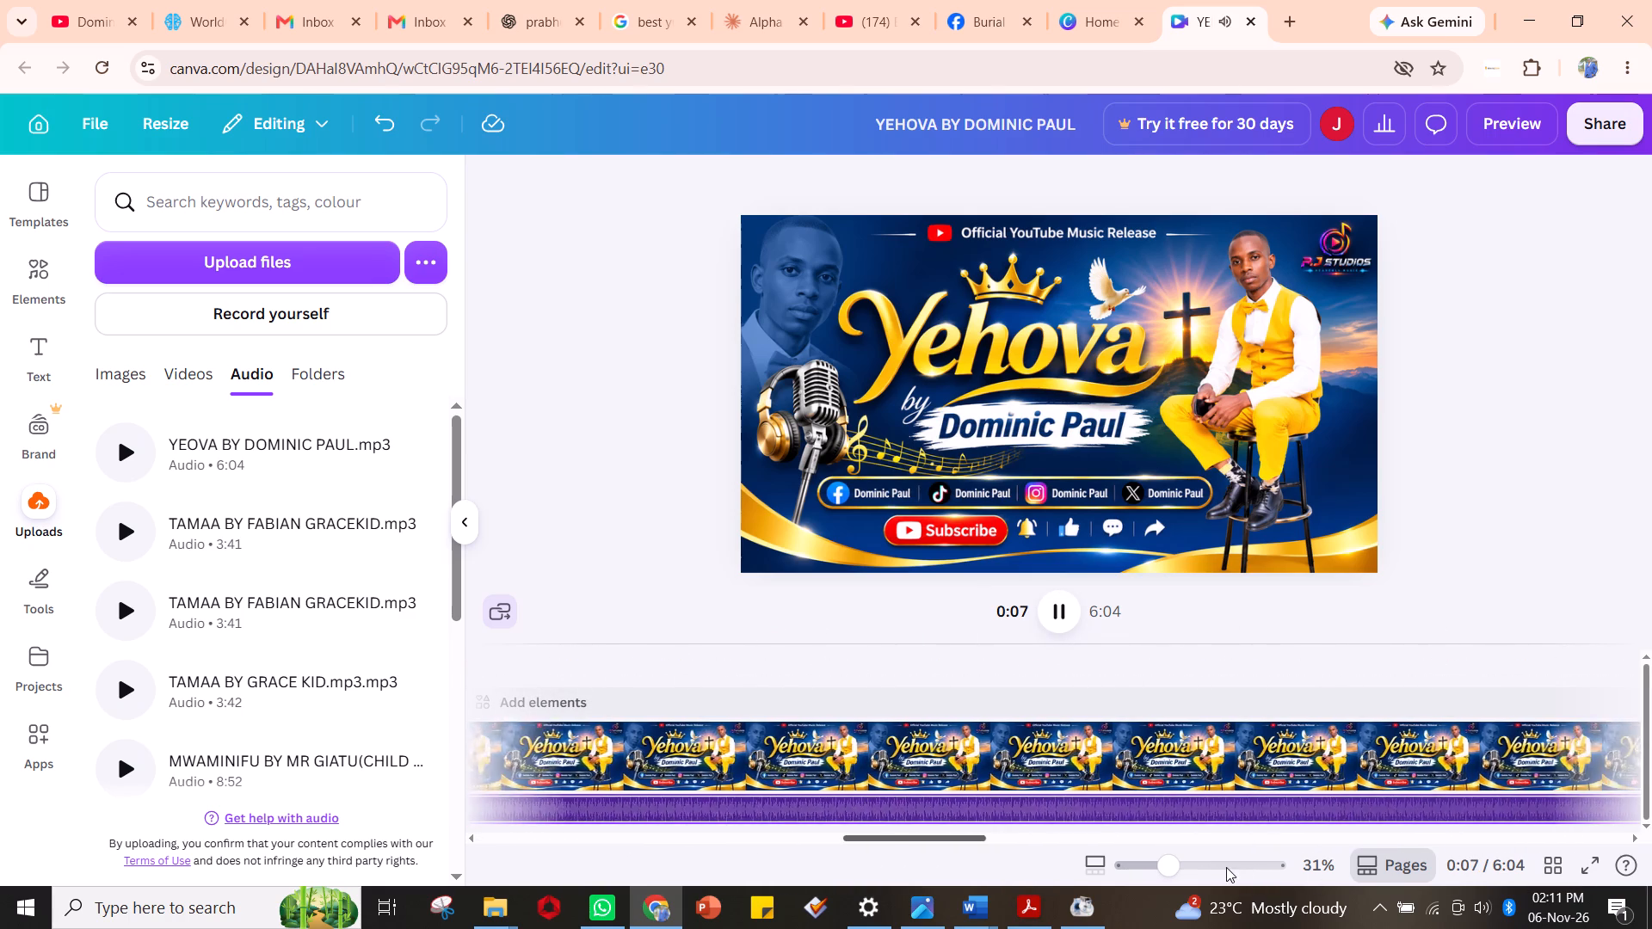
drag(1226, 867, 1339, 869)
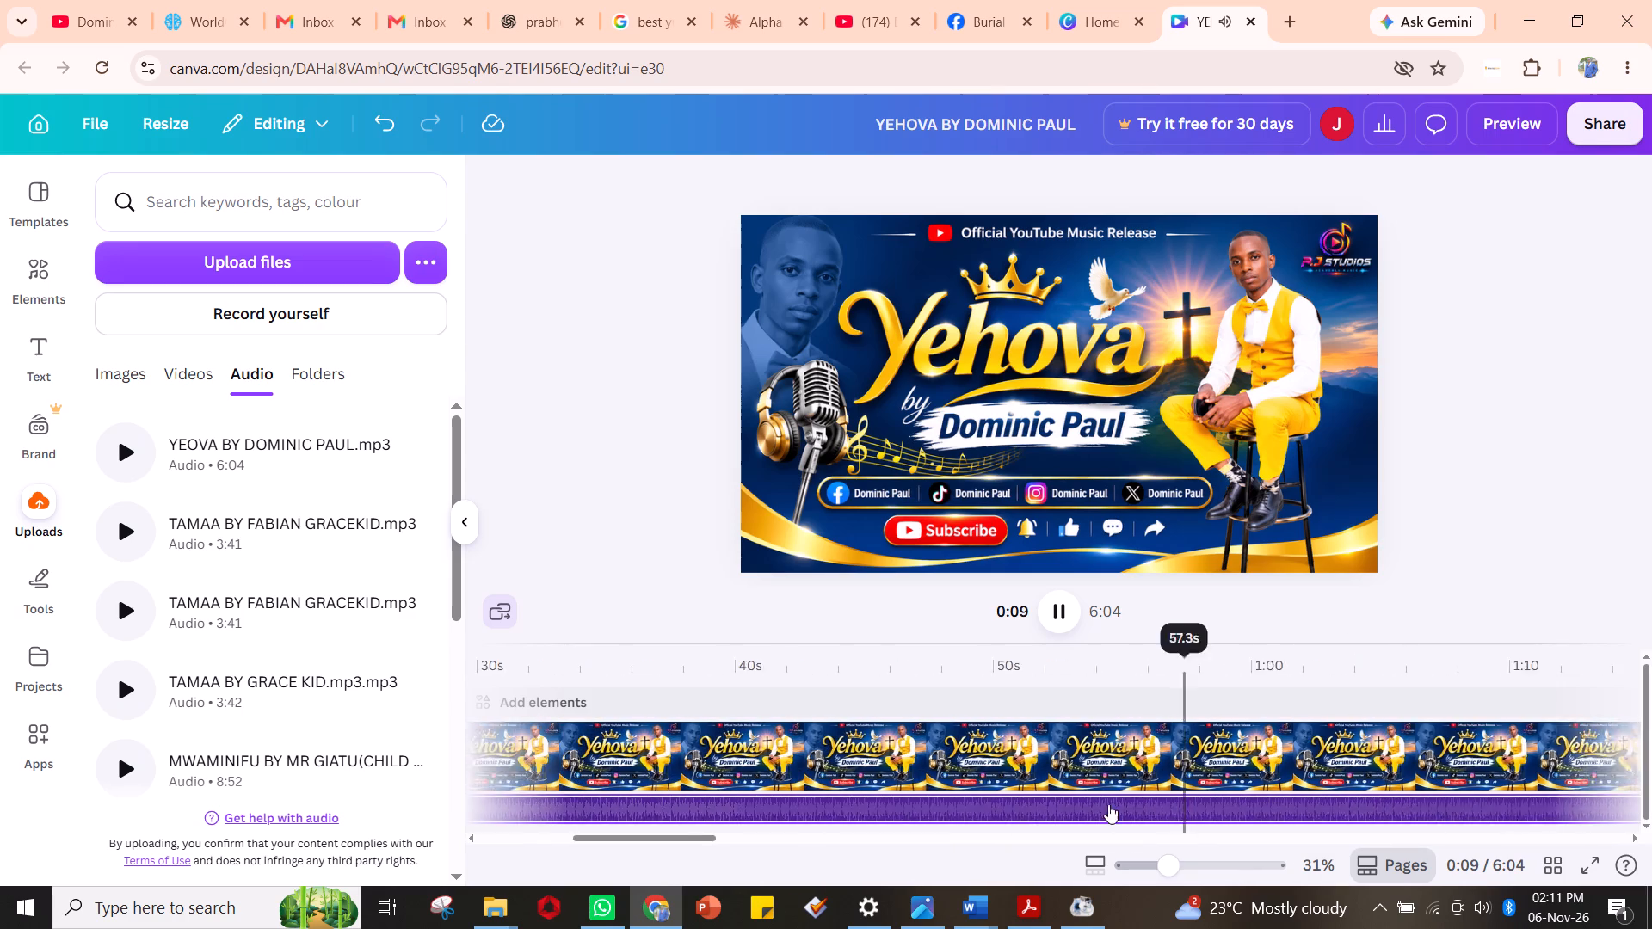
key(space)
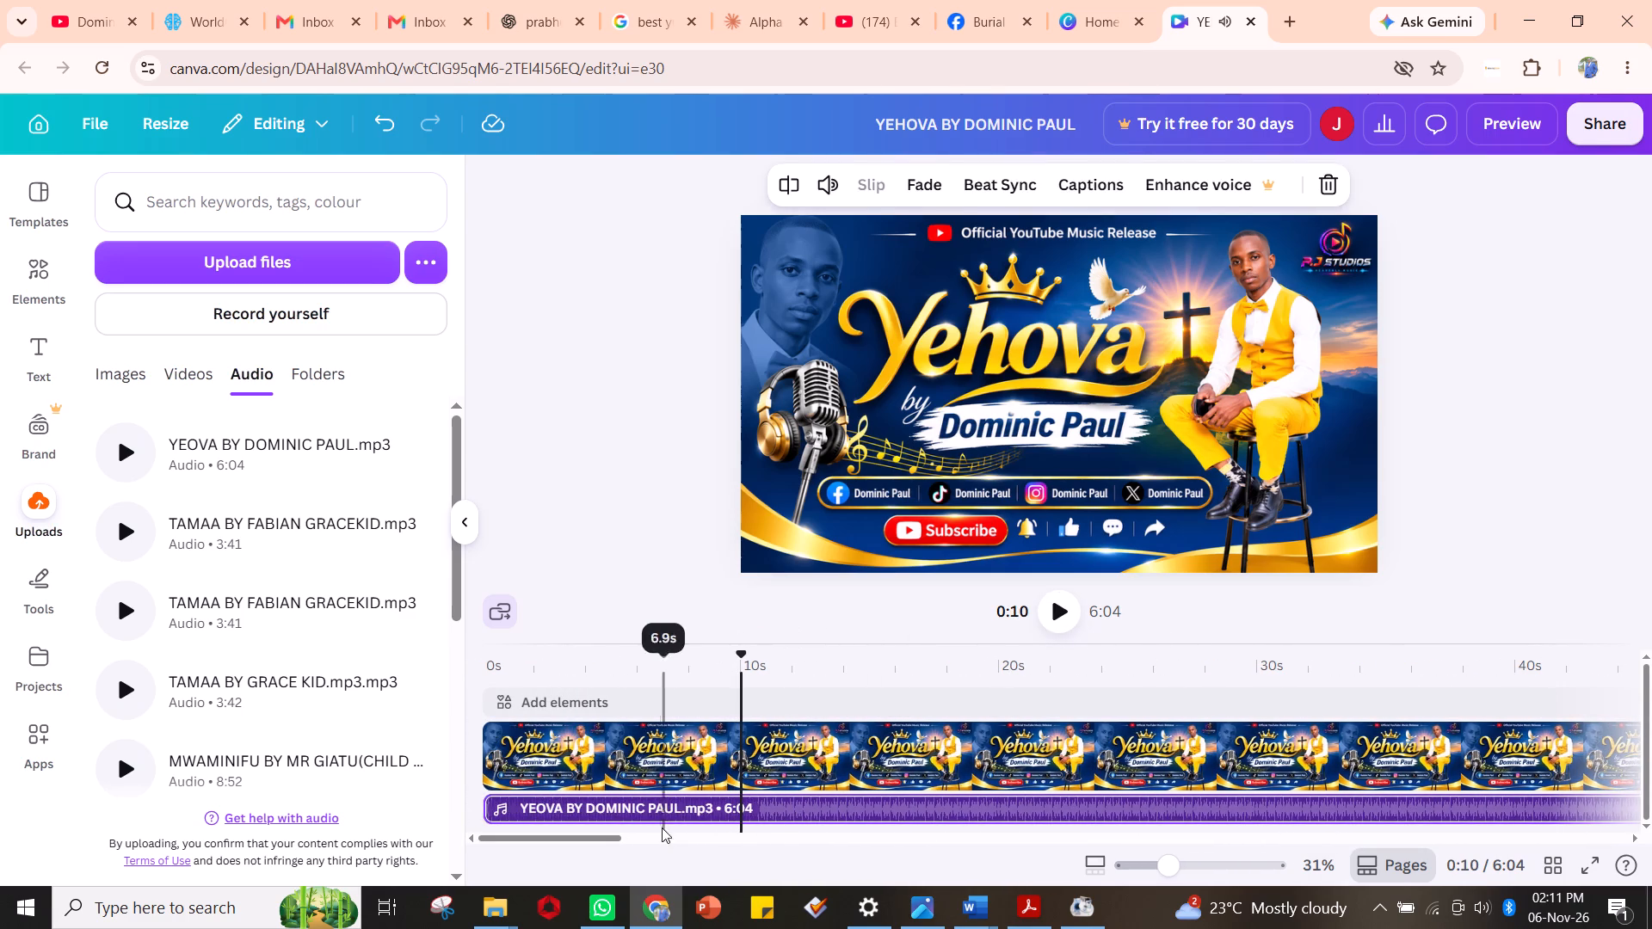
drag(595, 839, 805, 843)
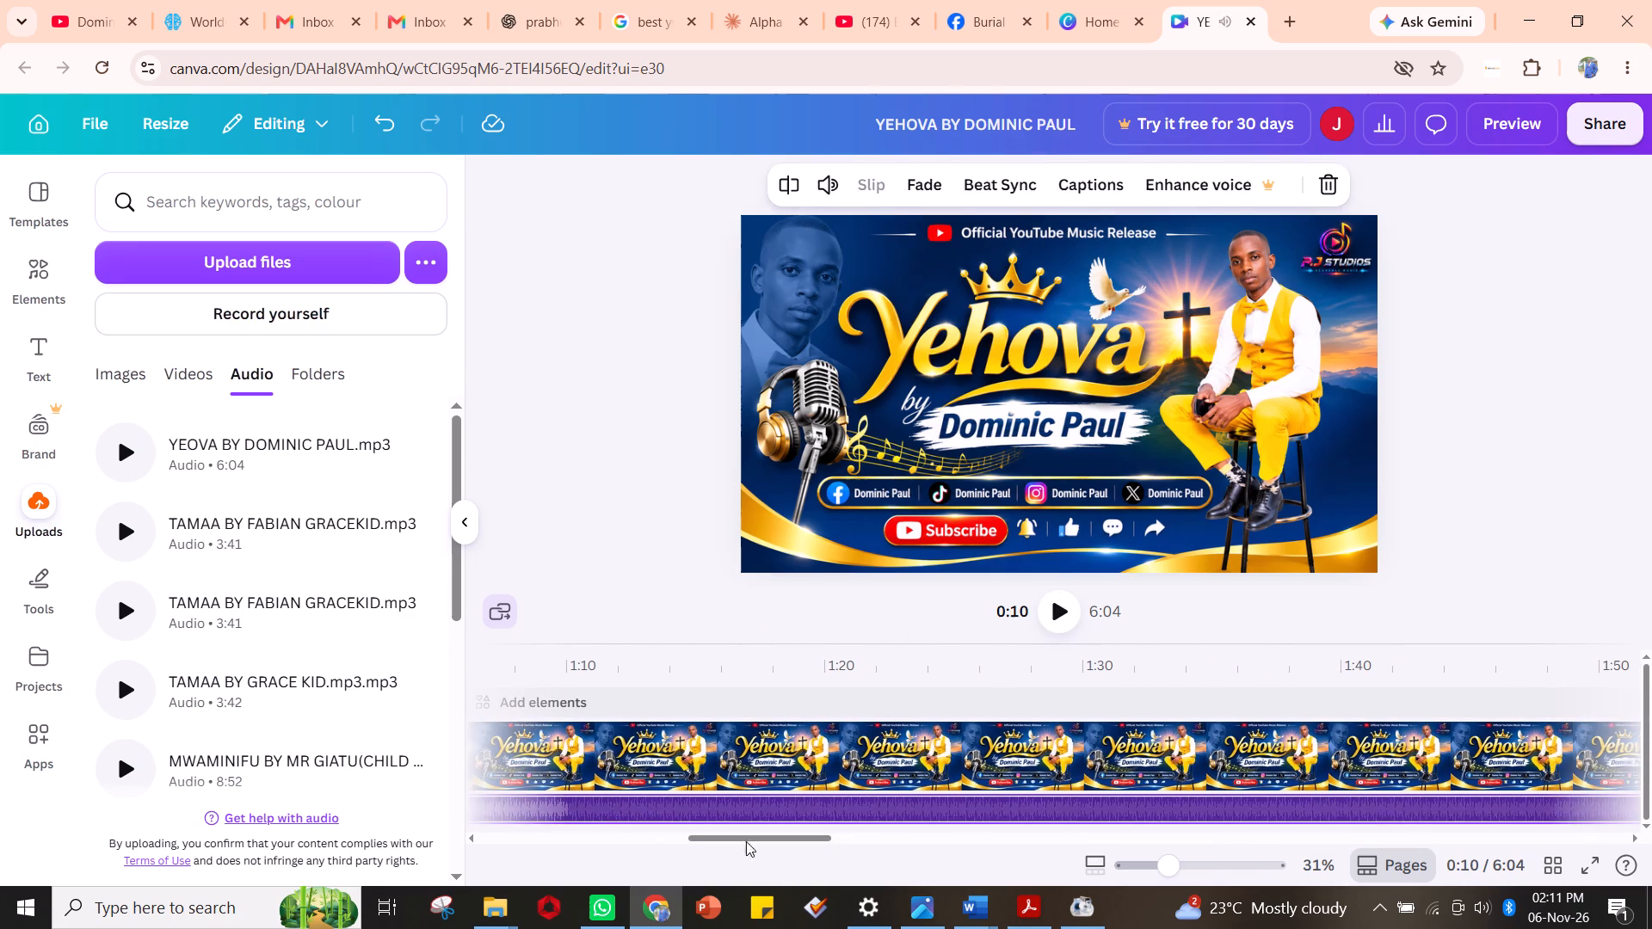
drag(774, 841, 1175, 848)
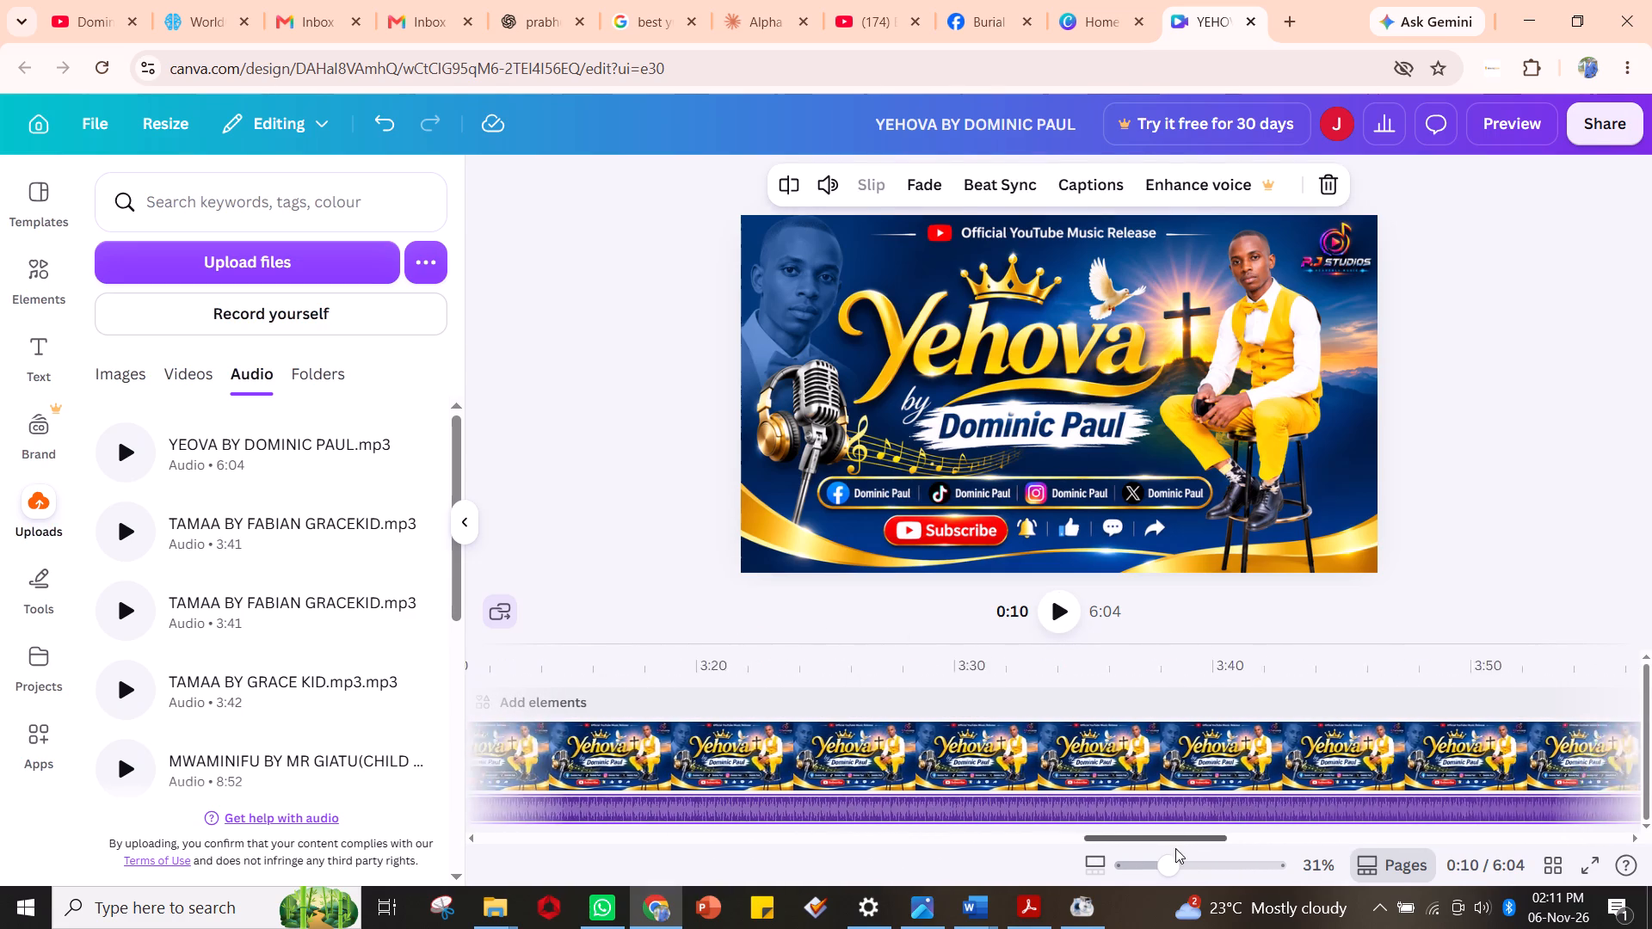
drag(1175, 848, 1279, 848)
drag(952, 760, 1082, 766)
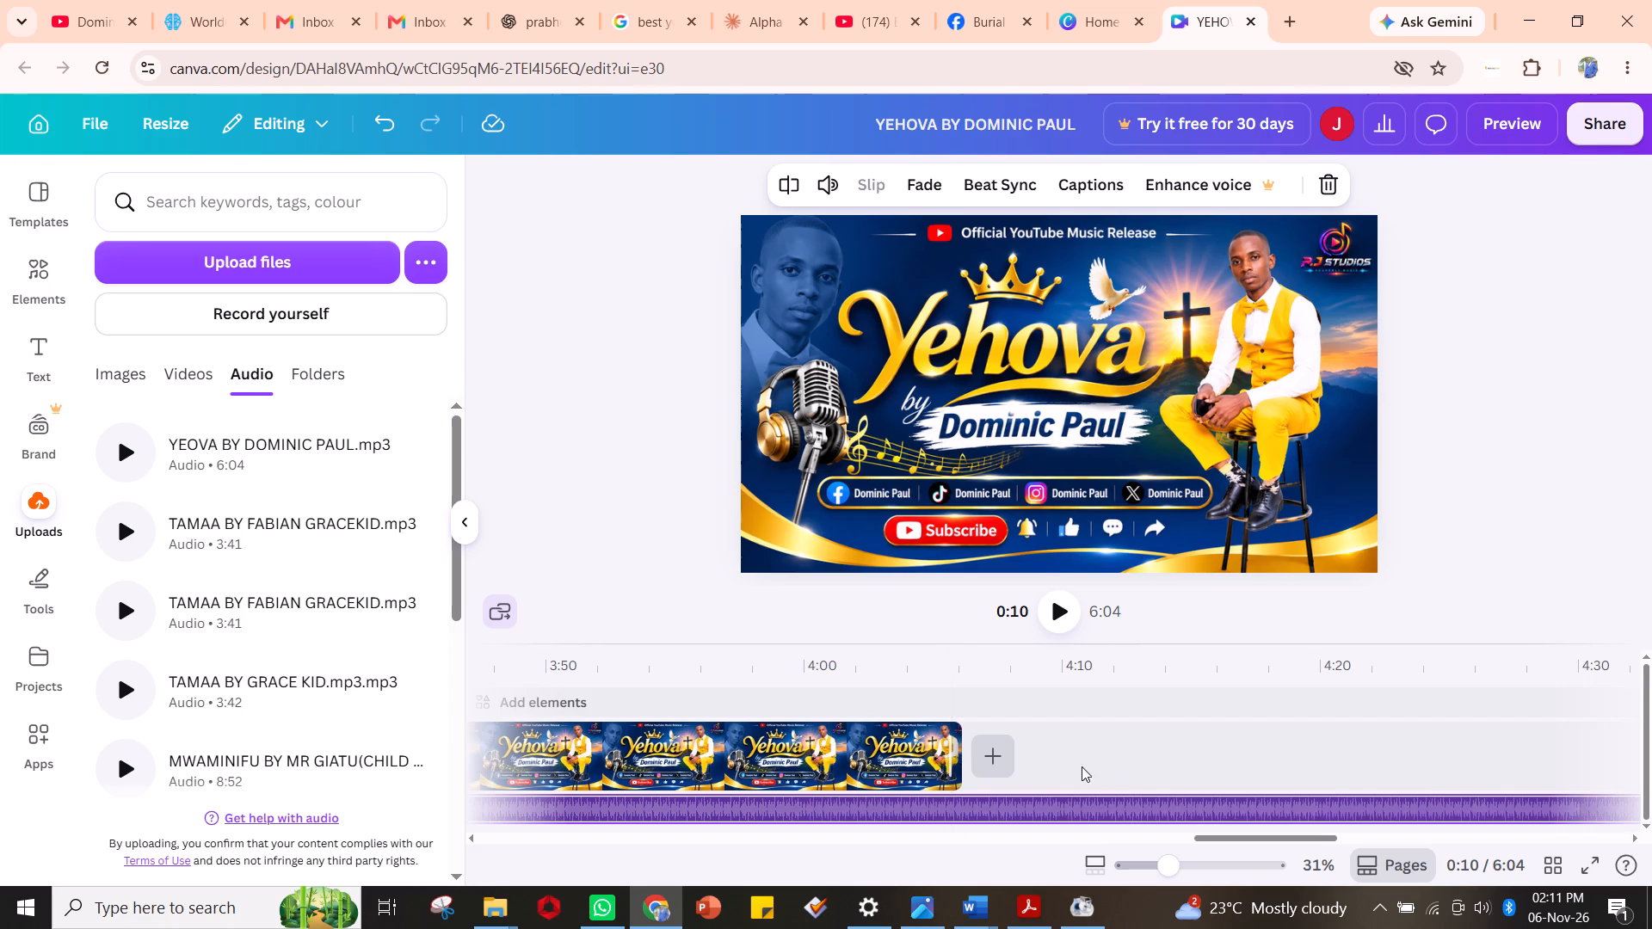
drag(1082, 766, 1651, 768)
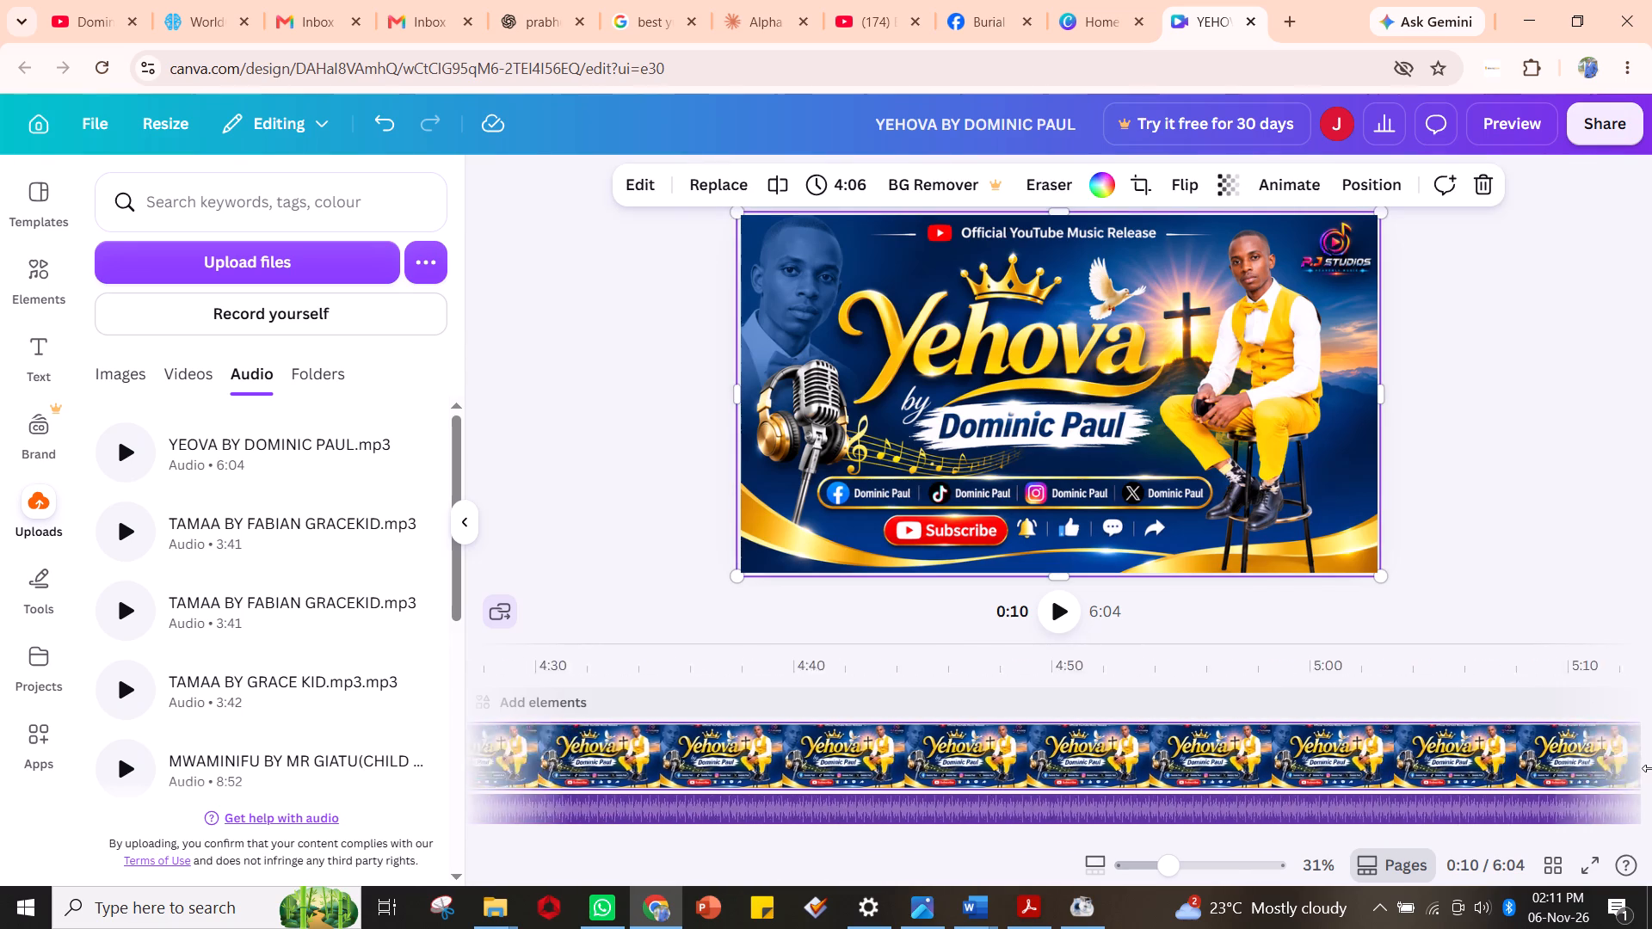
drag(1651, 768, 1236, 786)
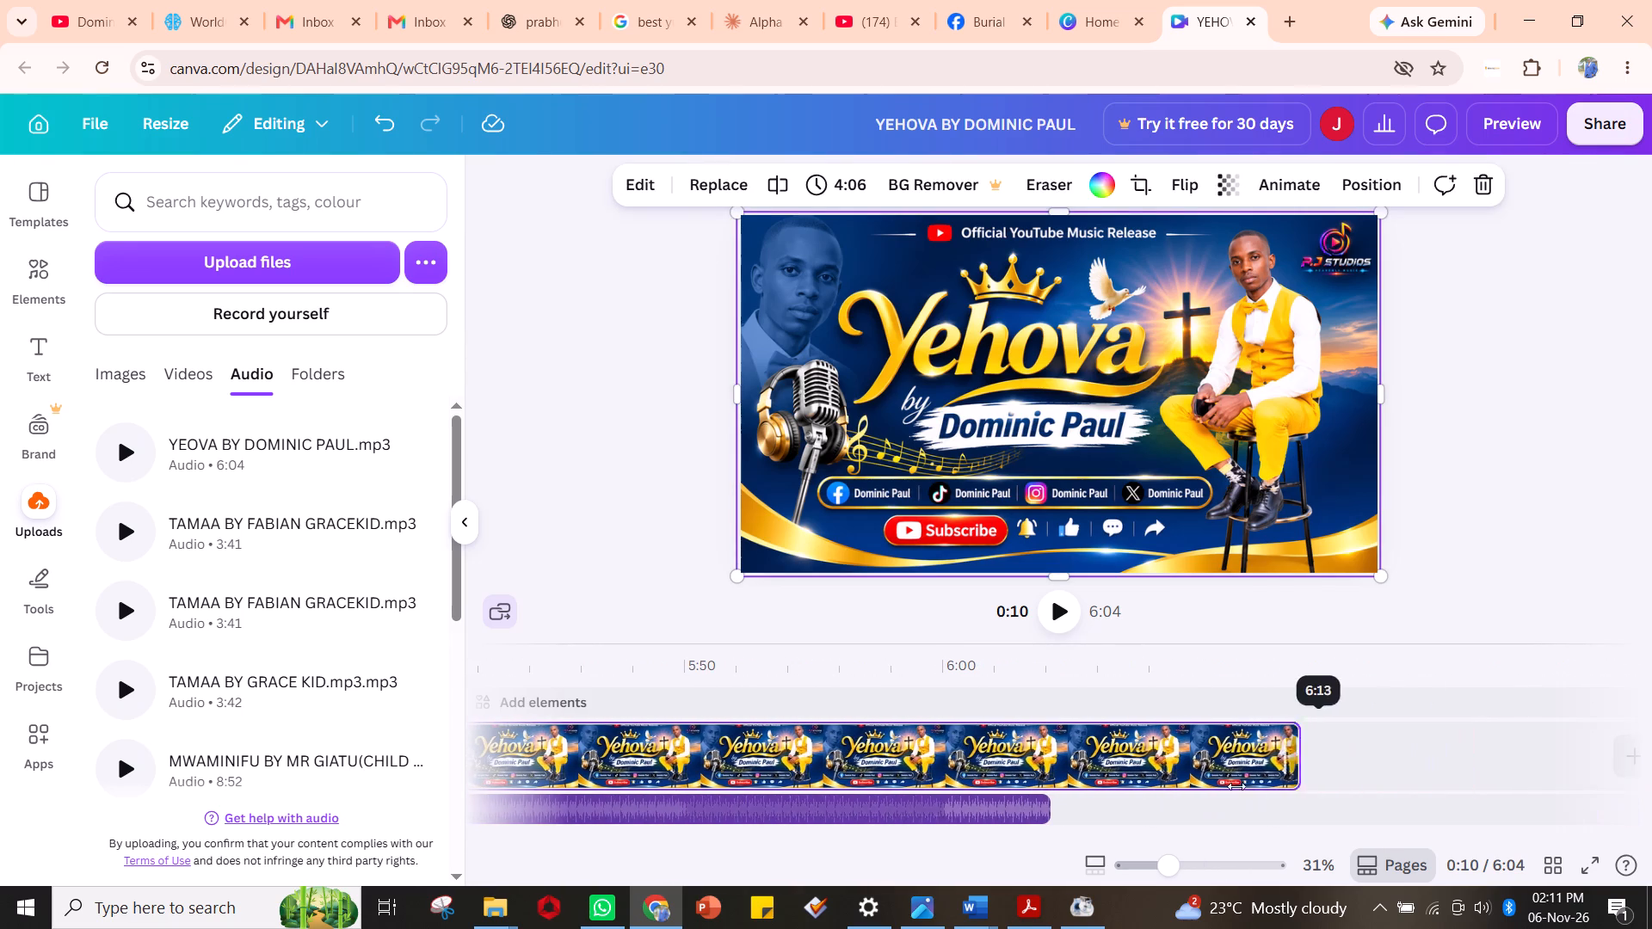
drag(1236, 786, 1162, 789)
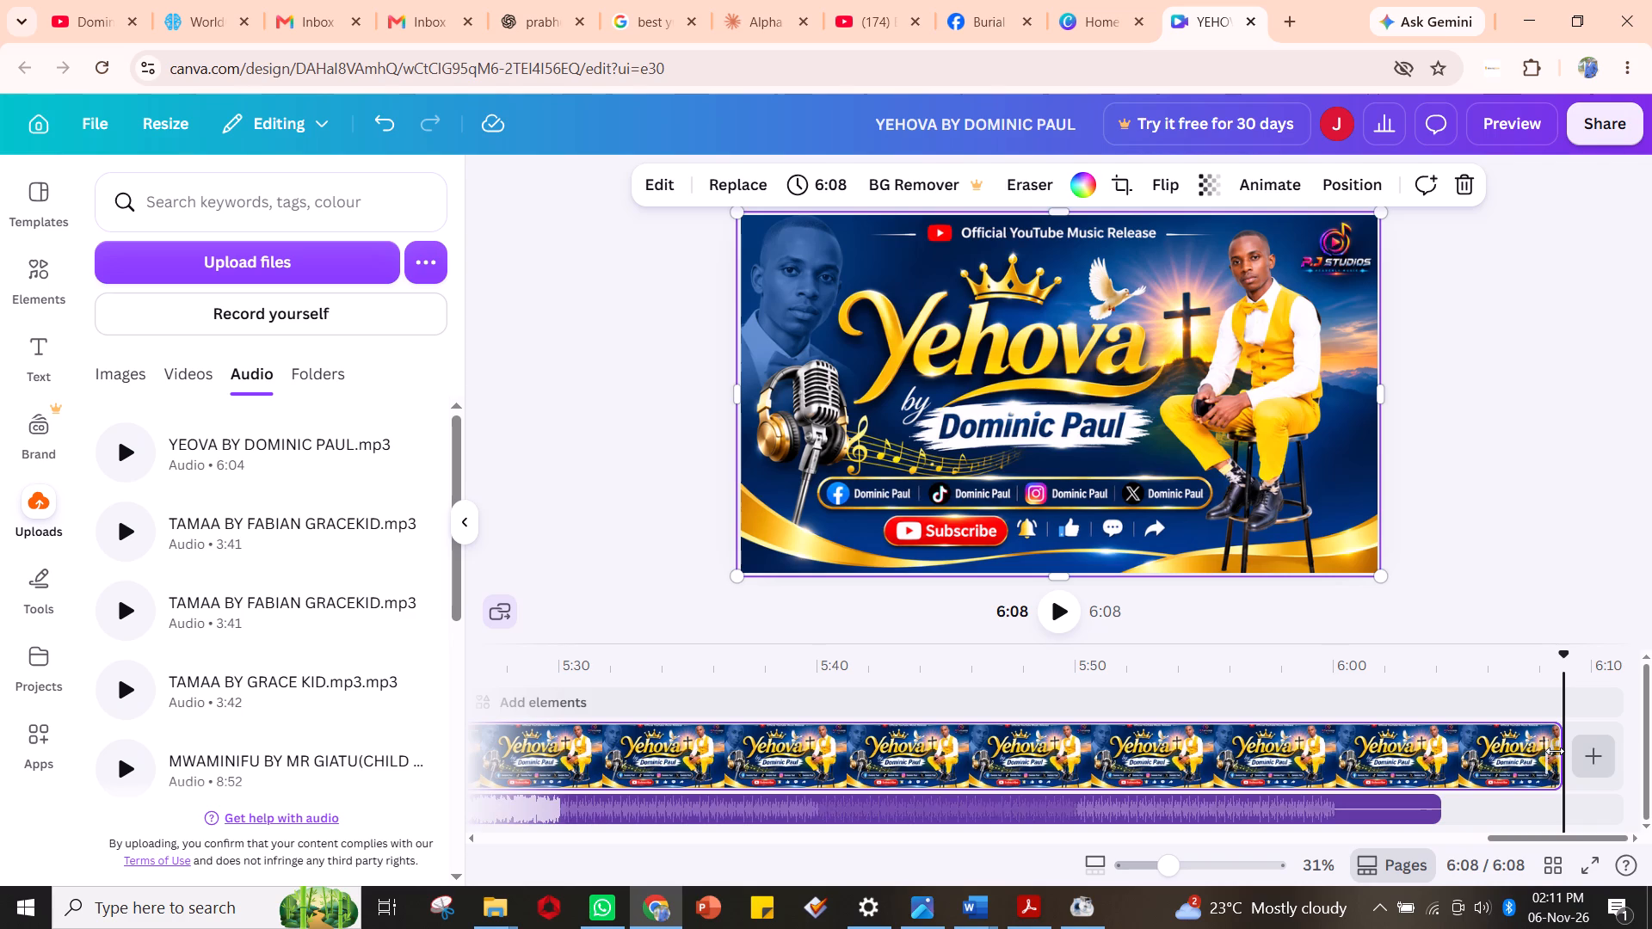
Shorten the image page from its end to a duration of about 5:55, near the audio's fade-out.
drag(1555, 751, 1357, 769)
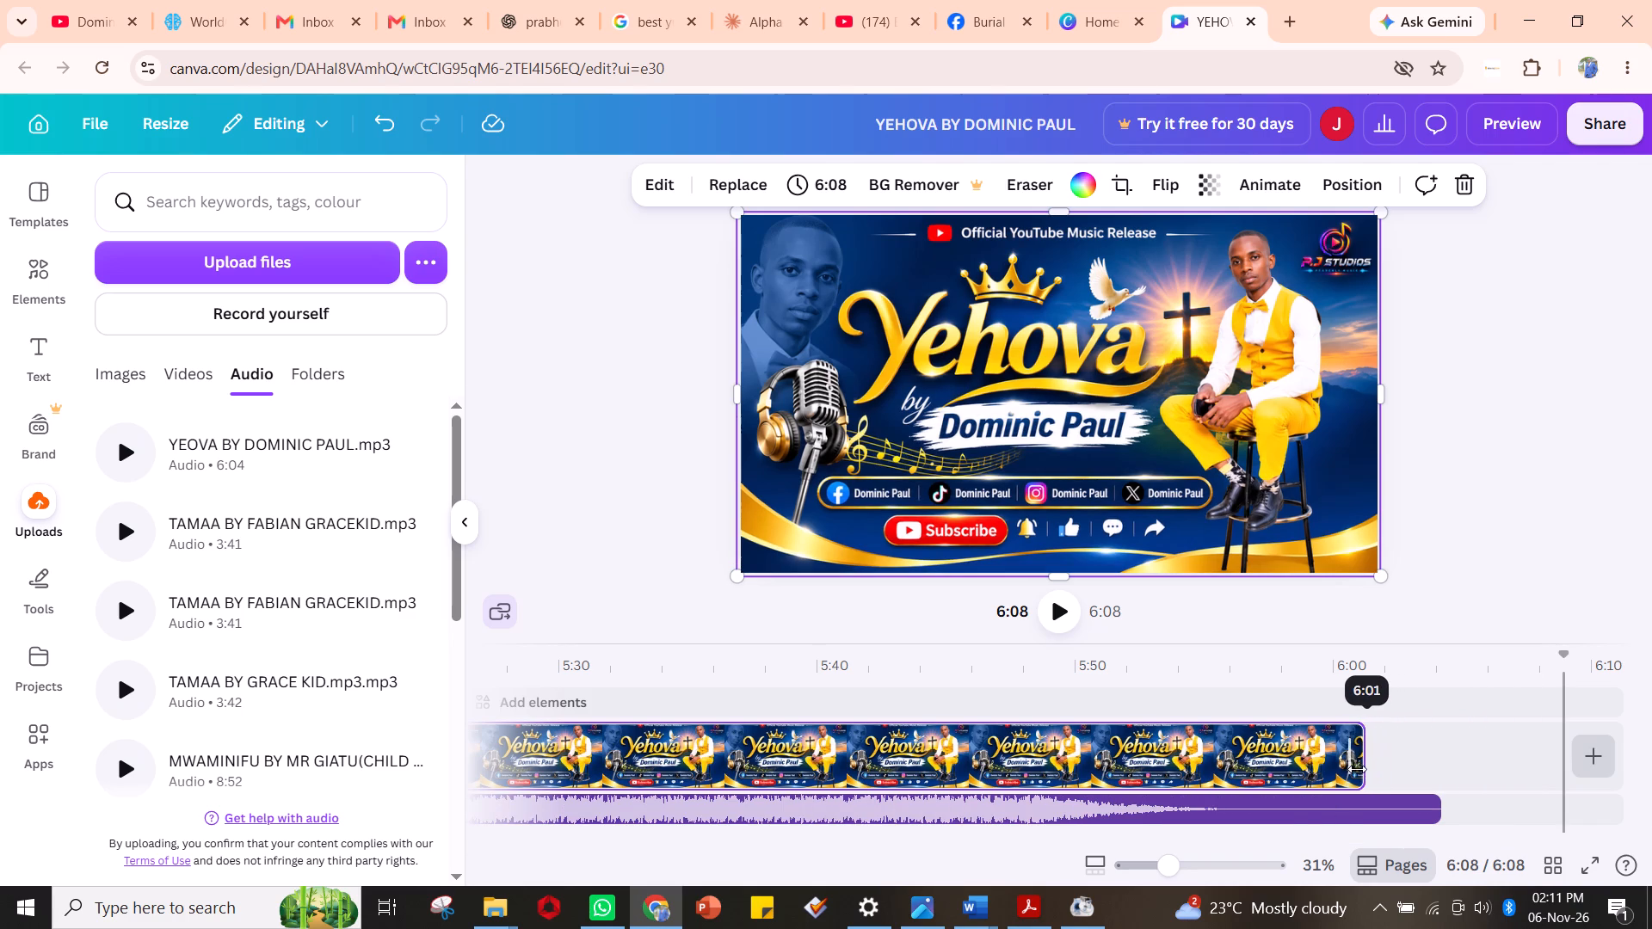
drag(1357, 769, 1221, 785)
Play the closing section from about 5:47 to check how the audio ends with the image page.
click(1199, 722)
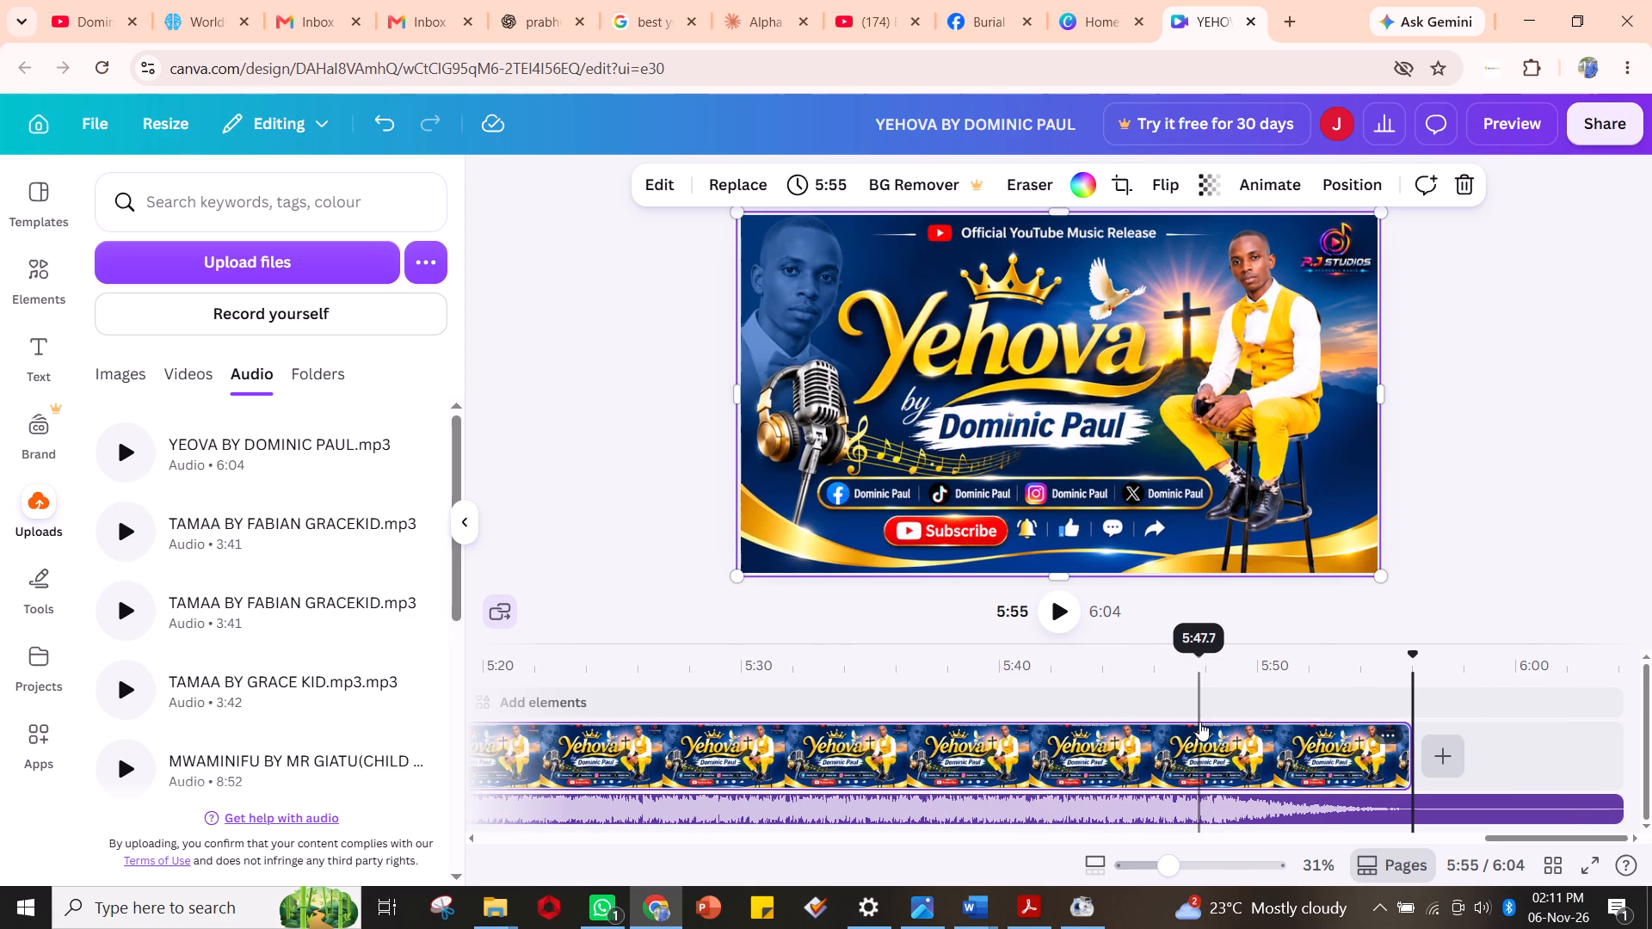
key(space)
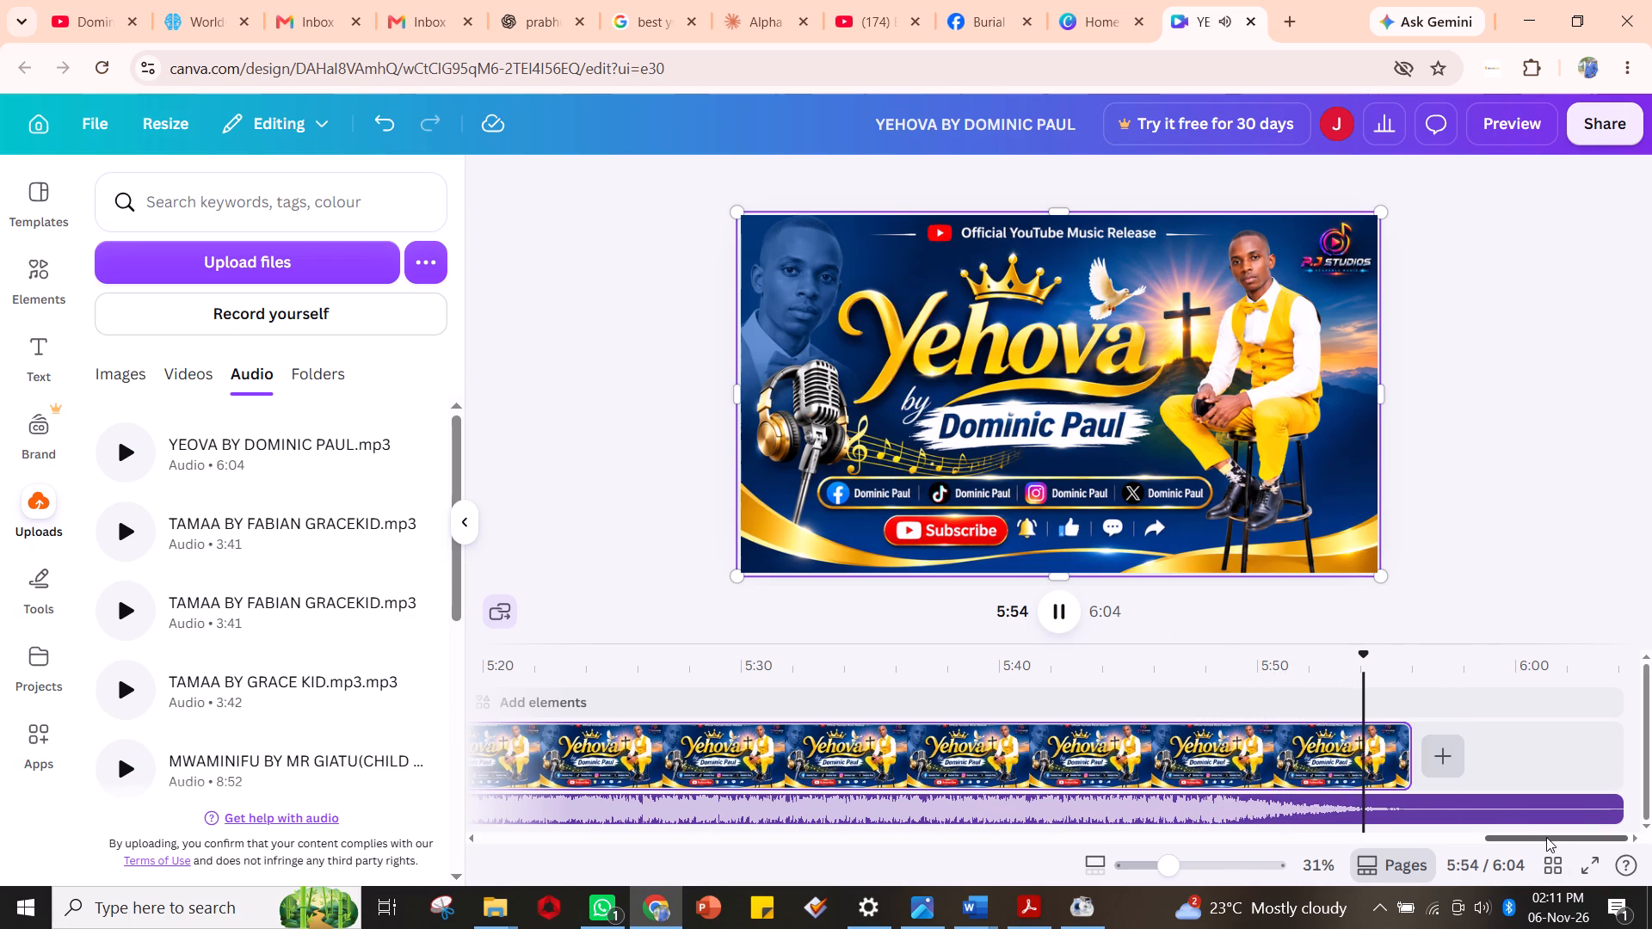
key(space)
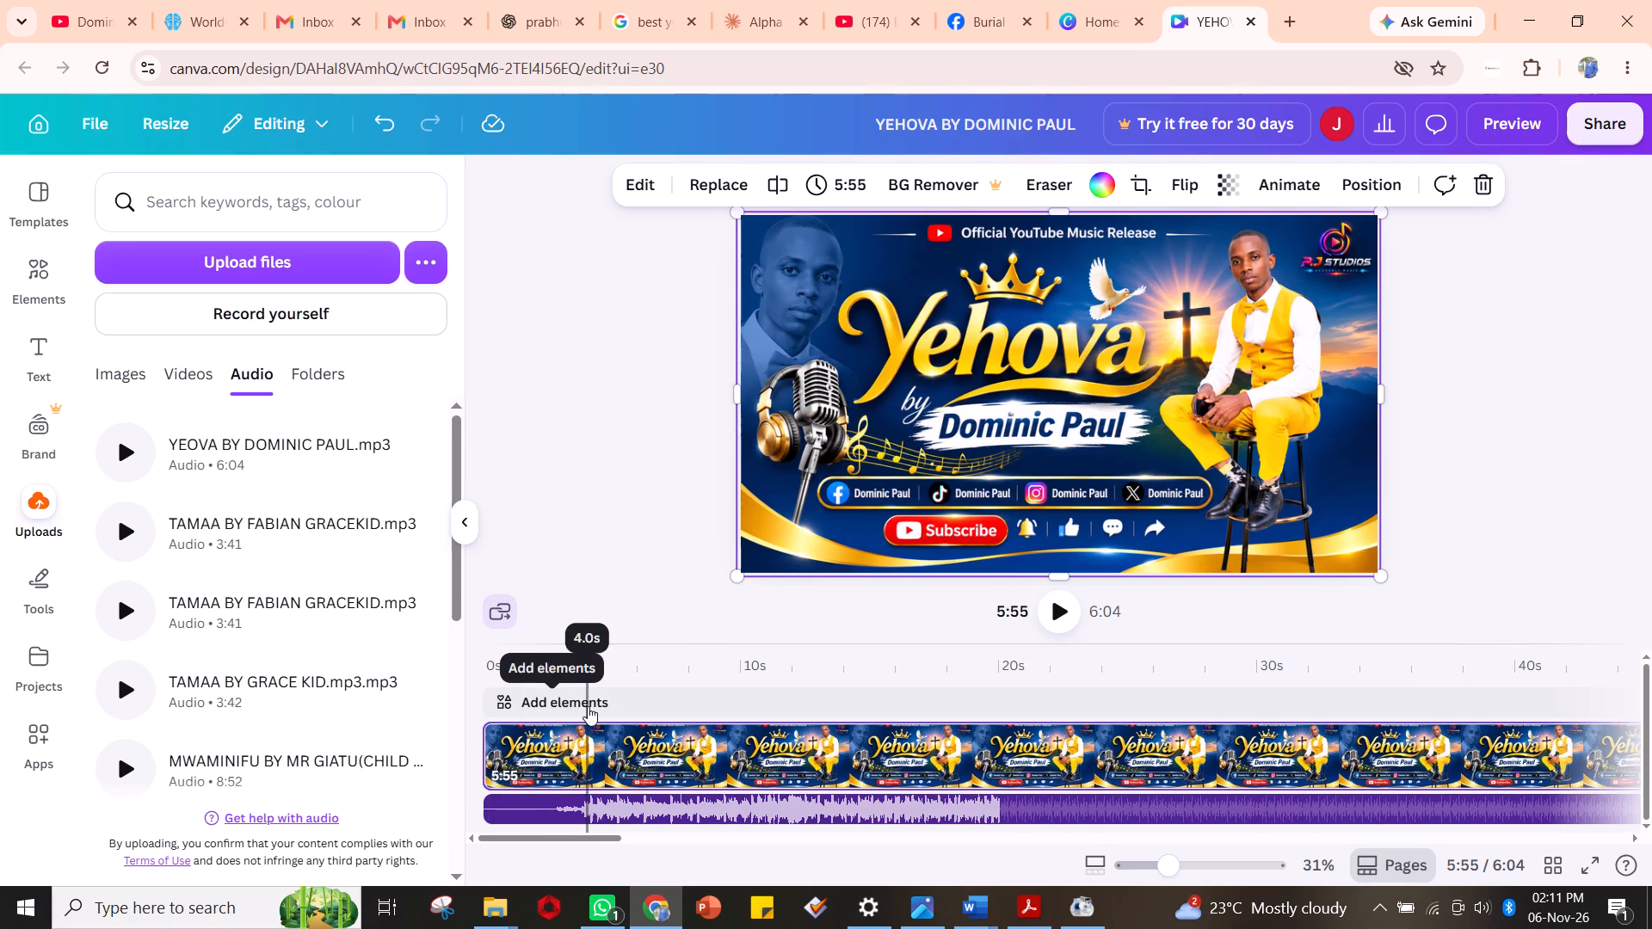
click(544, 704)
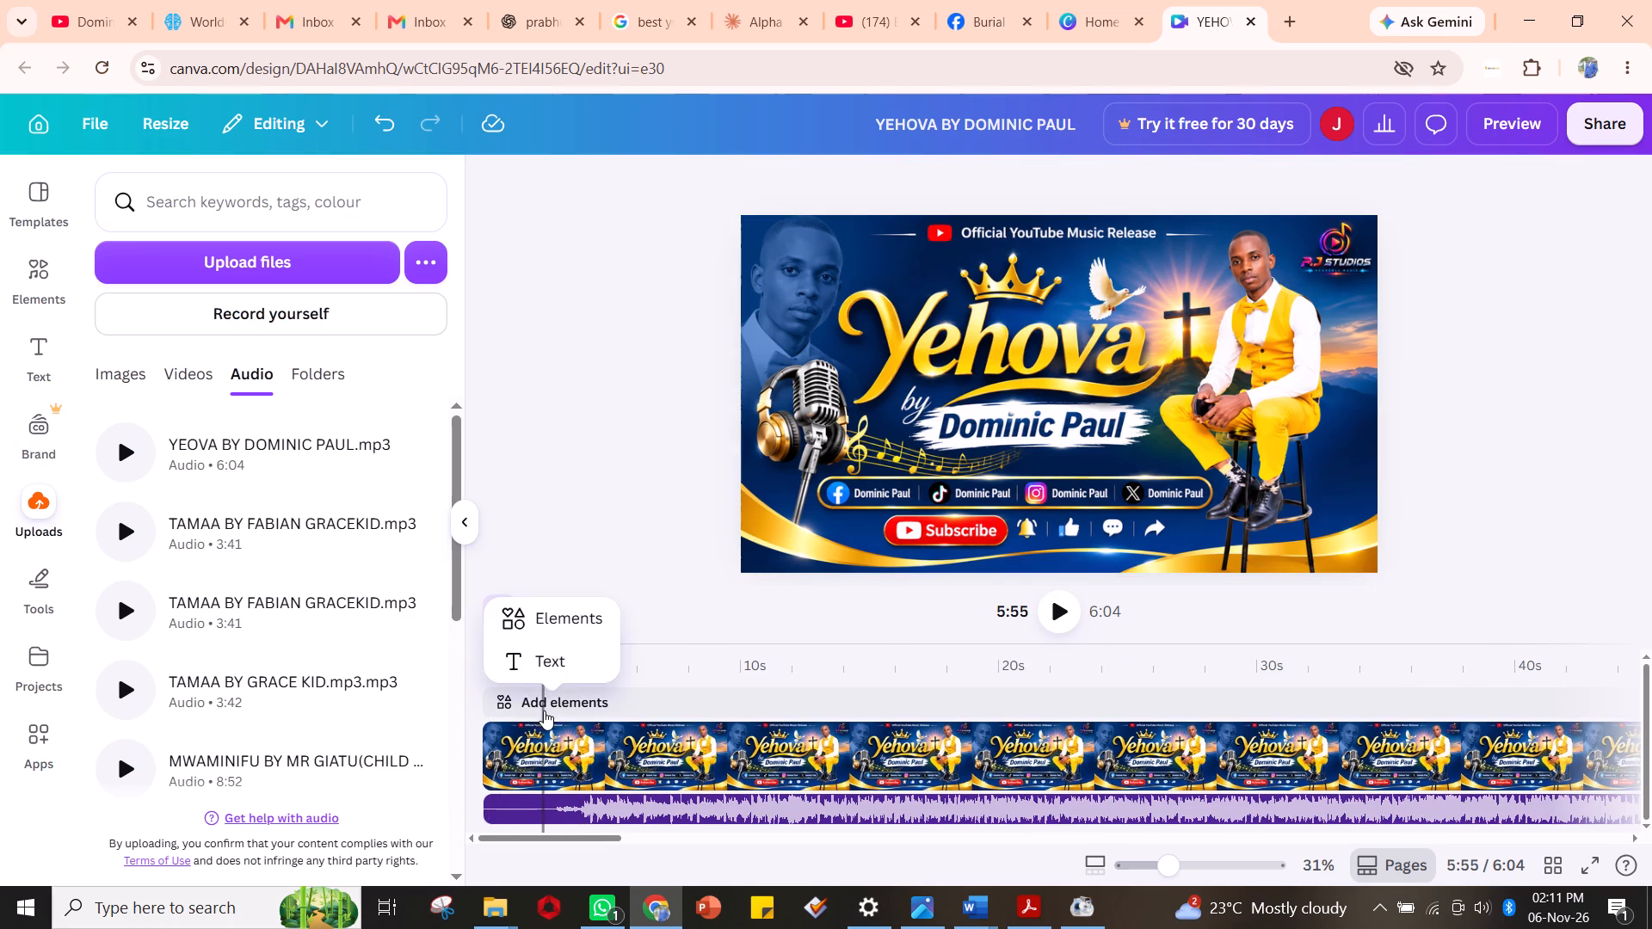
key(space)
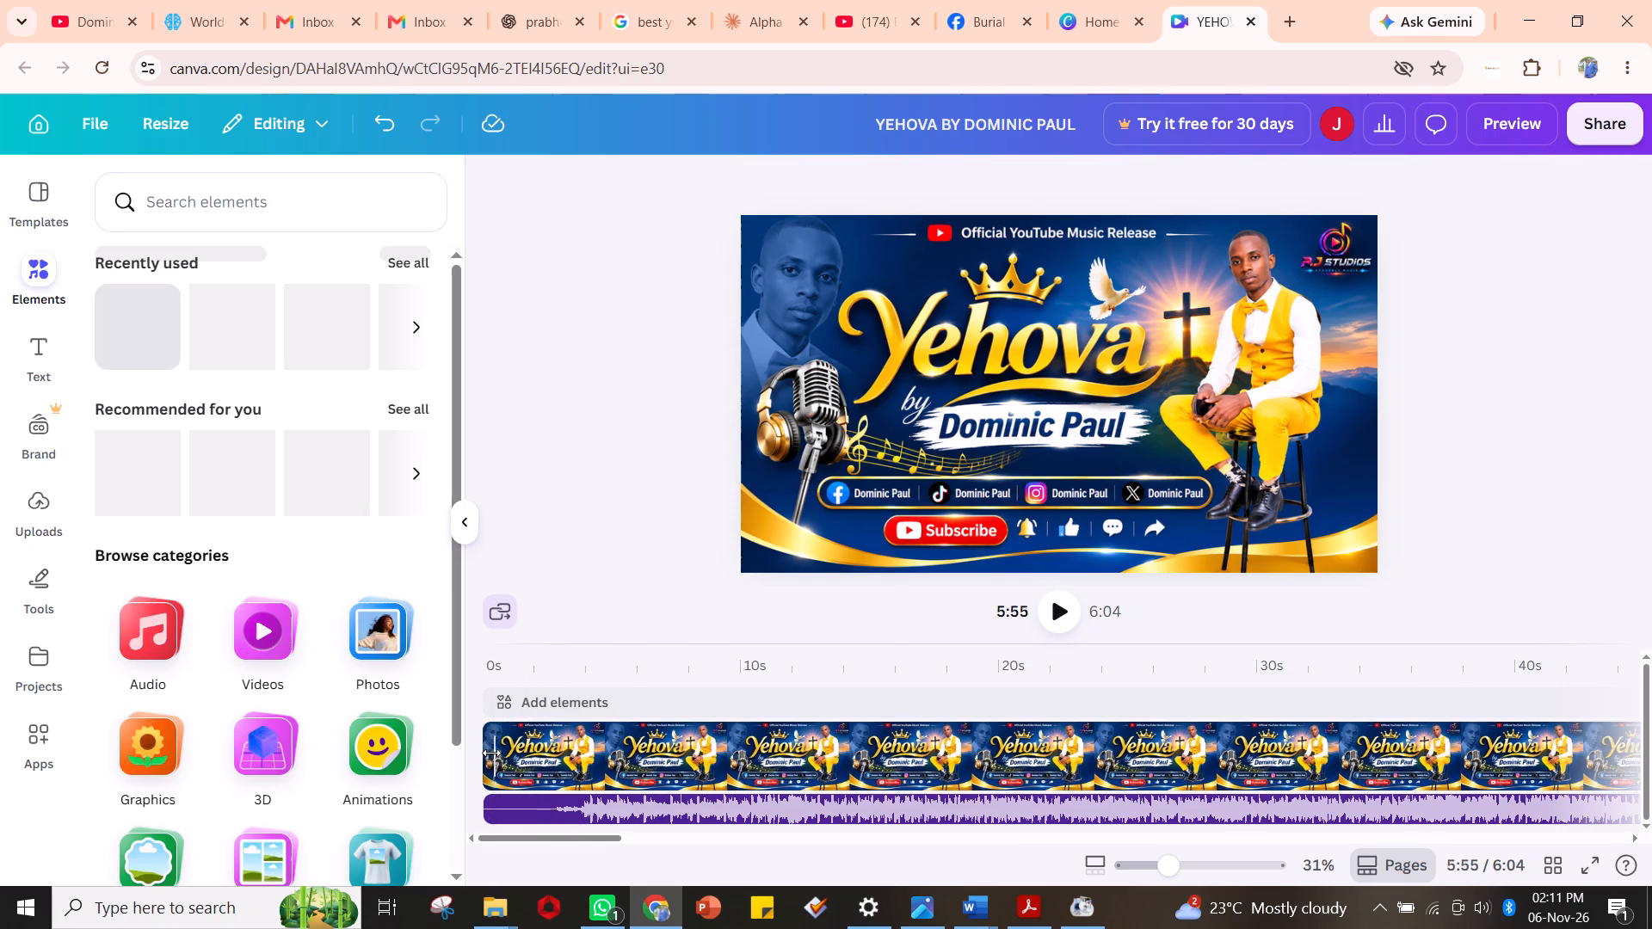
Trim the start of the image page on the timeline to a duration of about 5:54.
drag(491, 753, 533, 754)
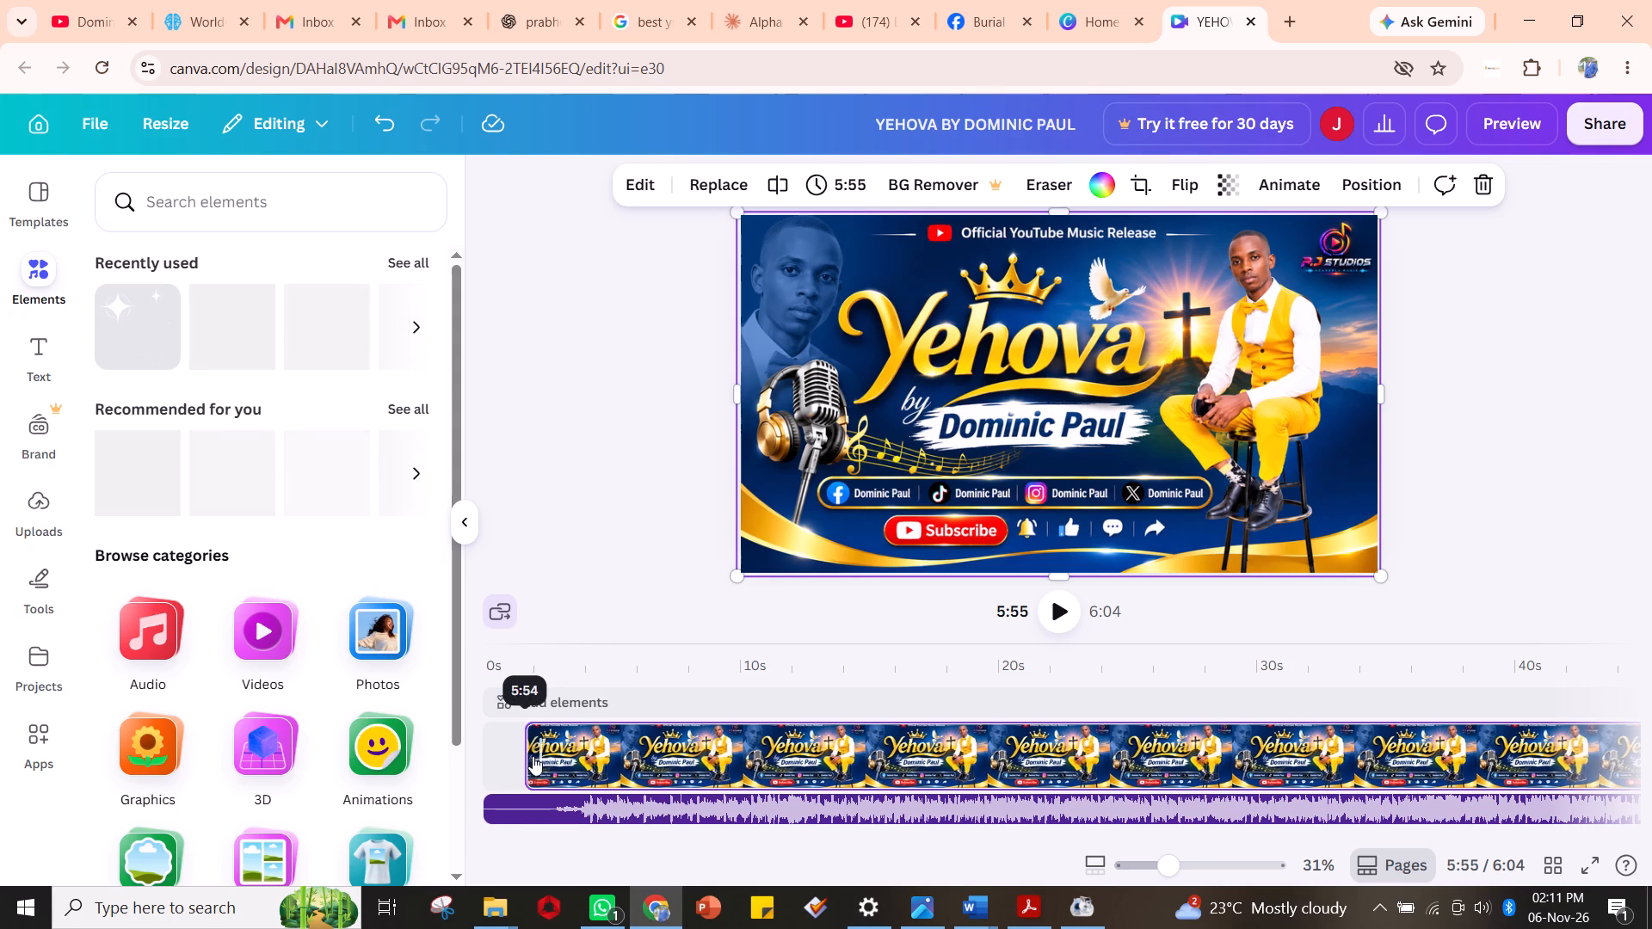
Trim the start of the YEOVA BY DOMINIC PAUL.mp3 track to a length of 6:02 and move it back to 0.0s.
drag(489, 807, 544, 809)
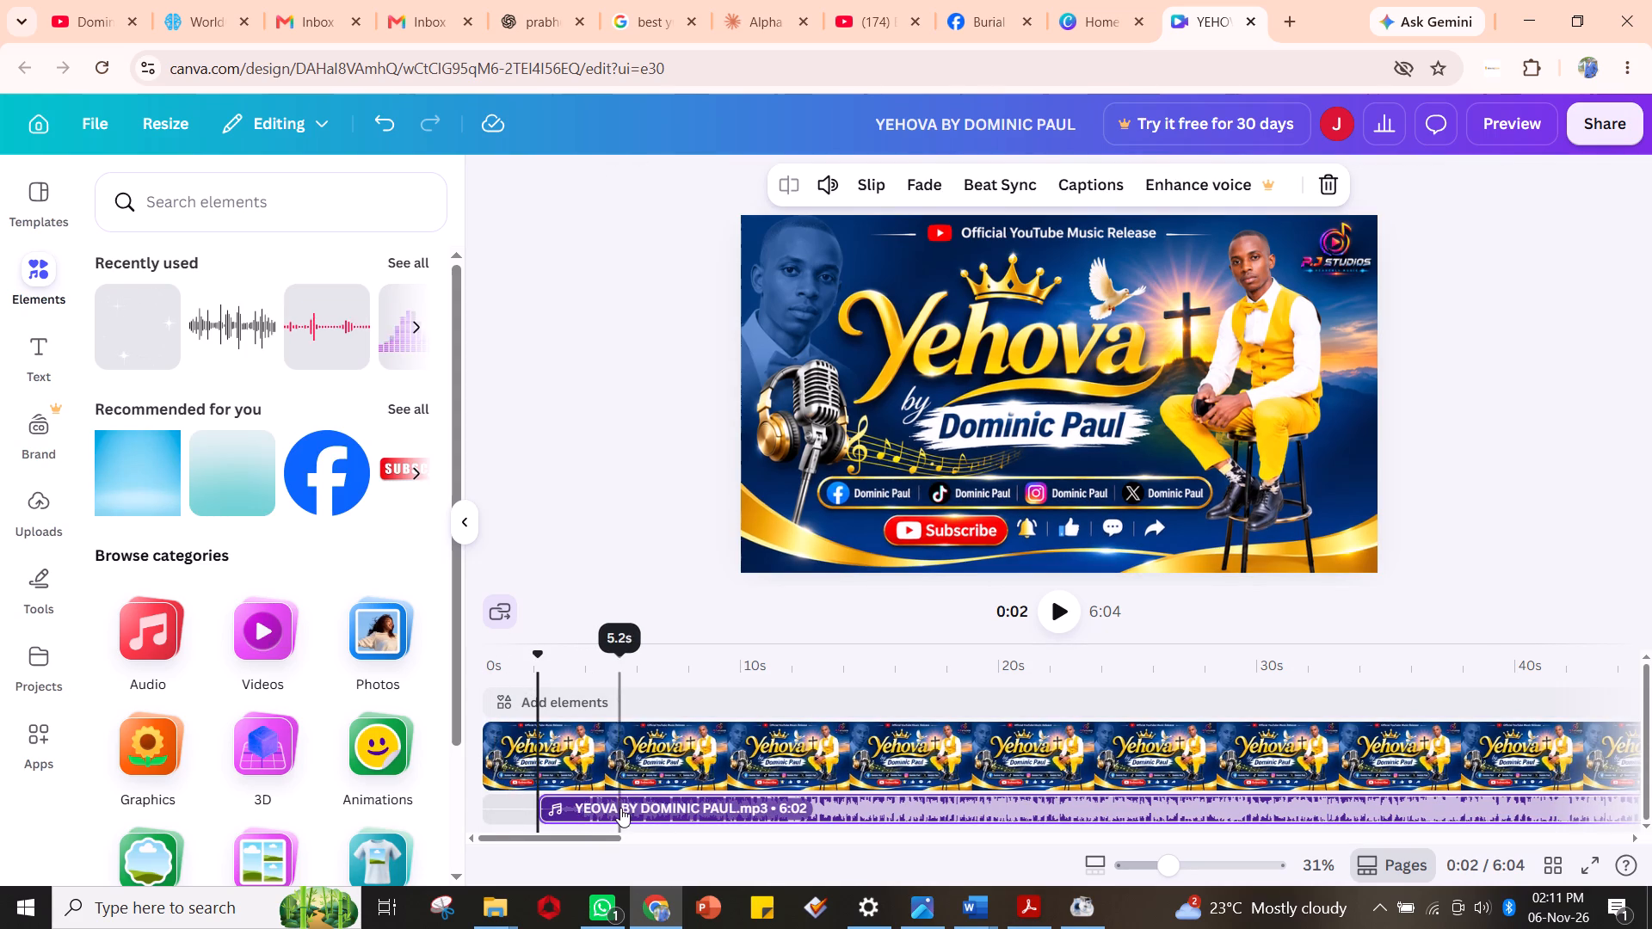
drag(625, 808, 544, 808)
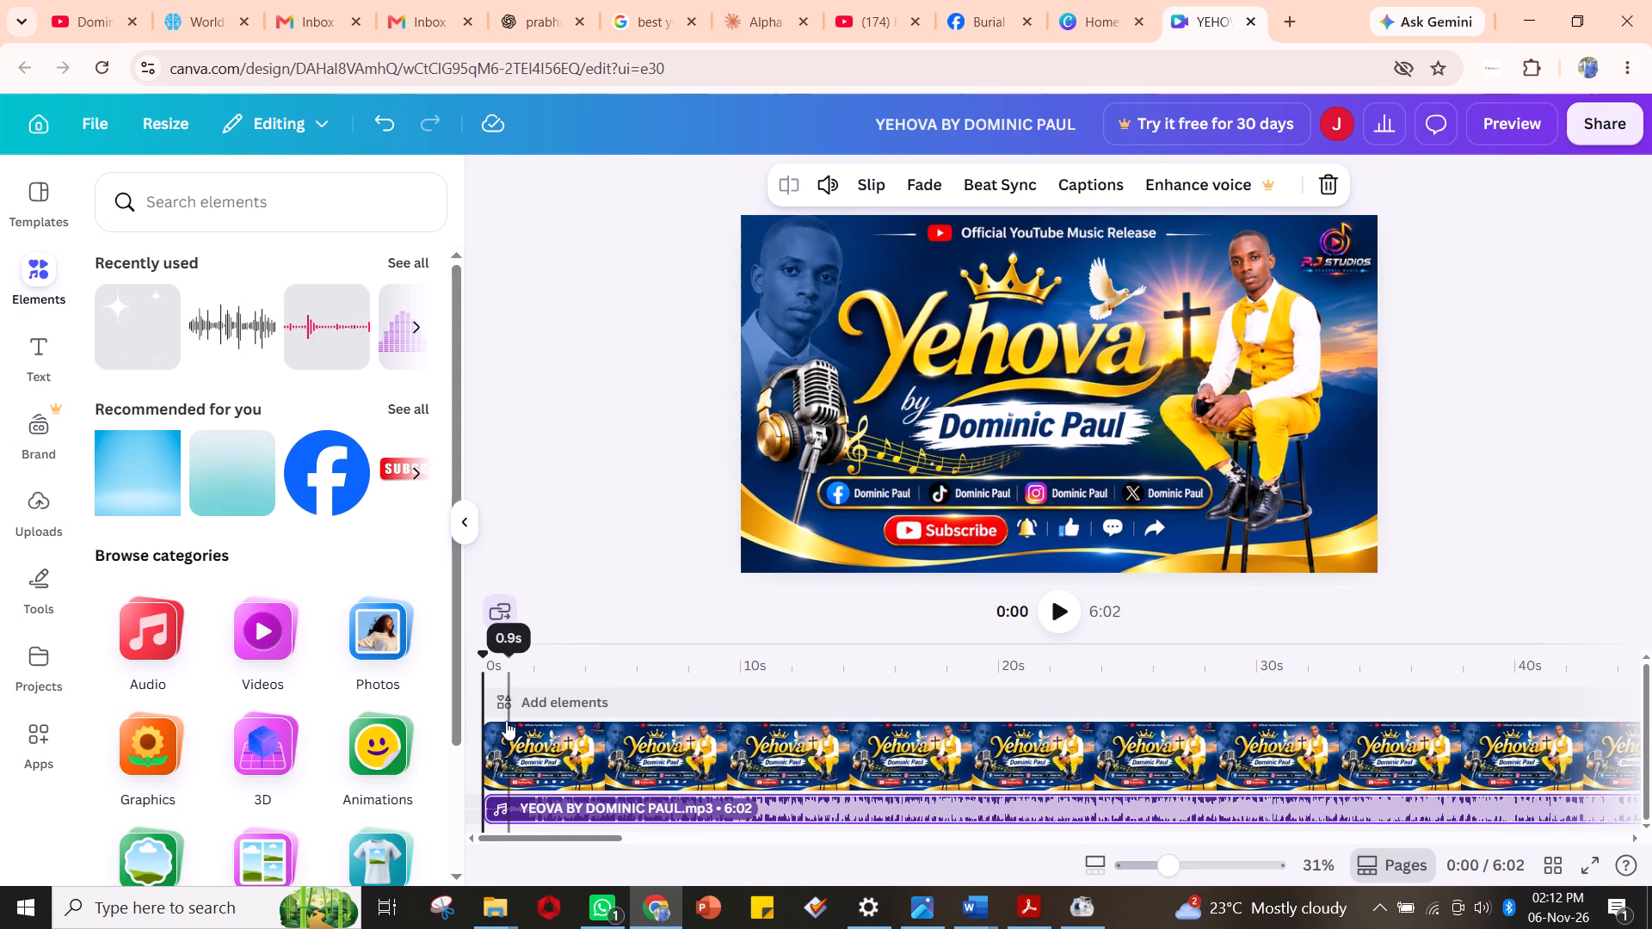
Play the first seconds of the video to check the audio's trimmed start.
key(space)
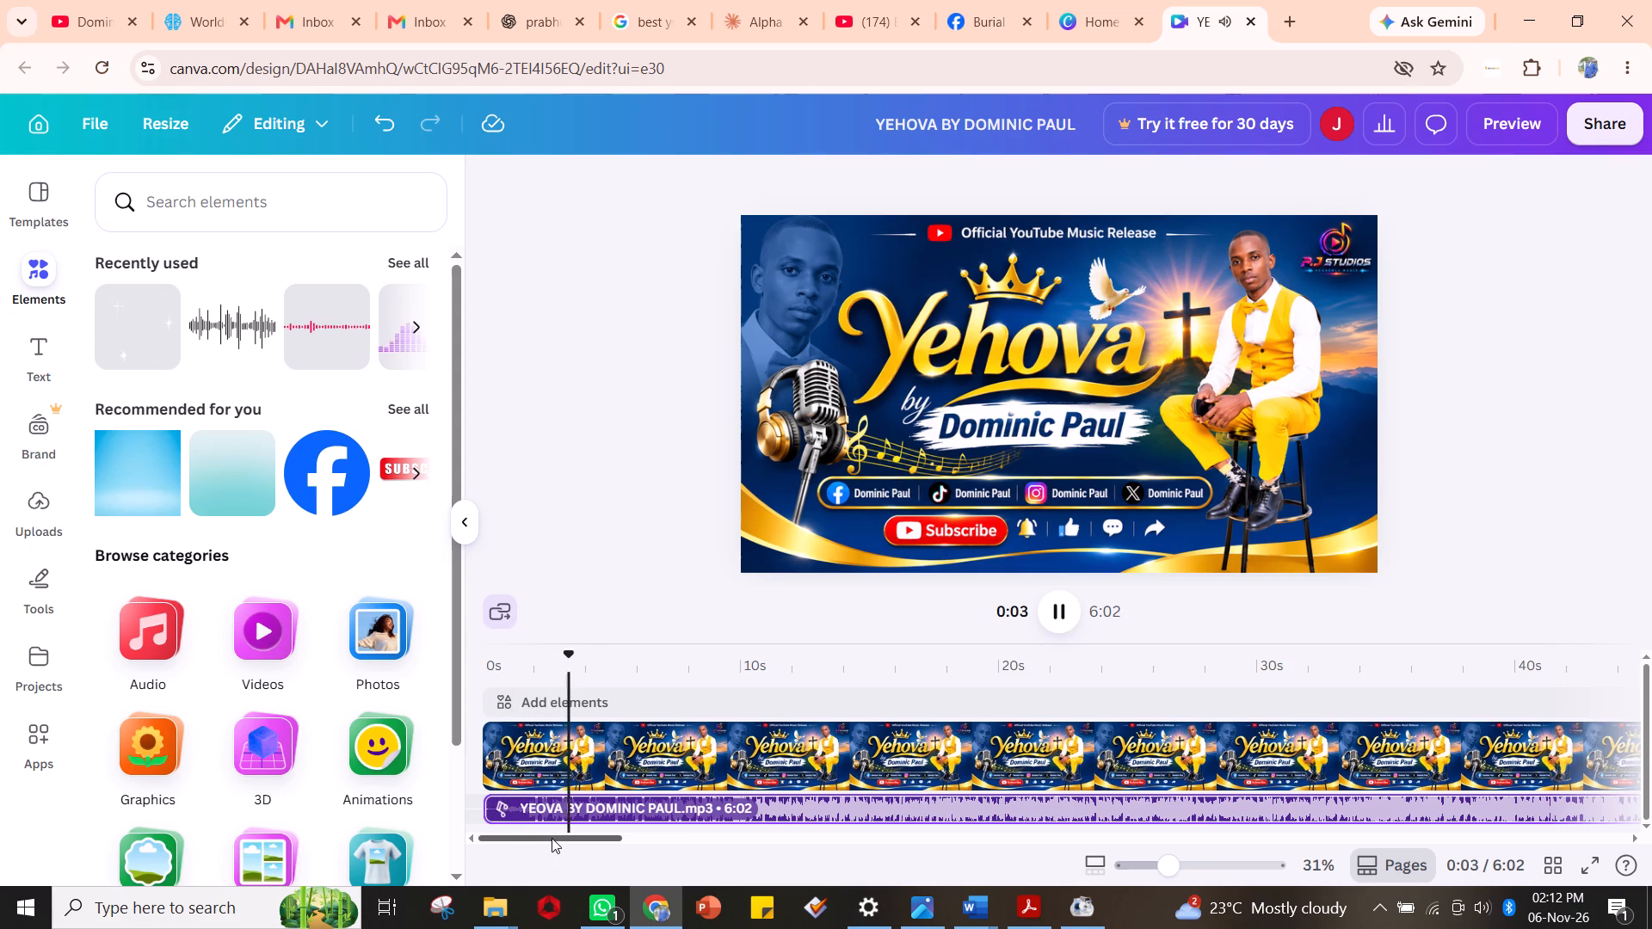
key(space)
Adjust the end of the image page on the timeline to a duration of 5:54.
drag(552, 838, 1502, 864)
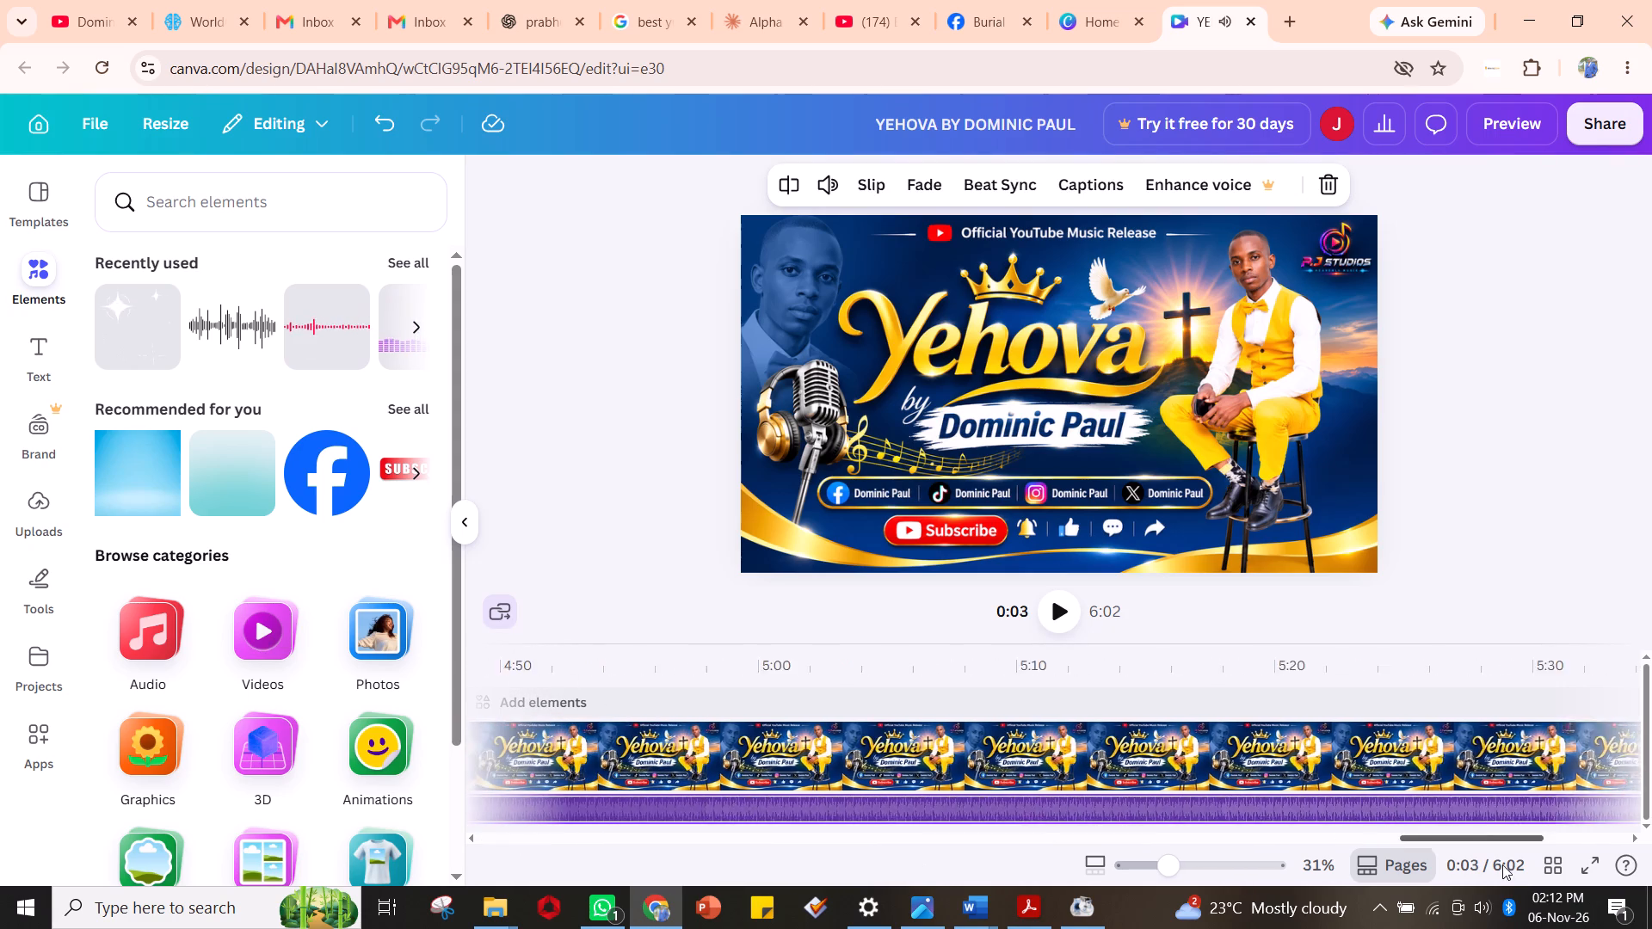
drag(1502, 864, 1651, 859)
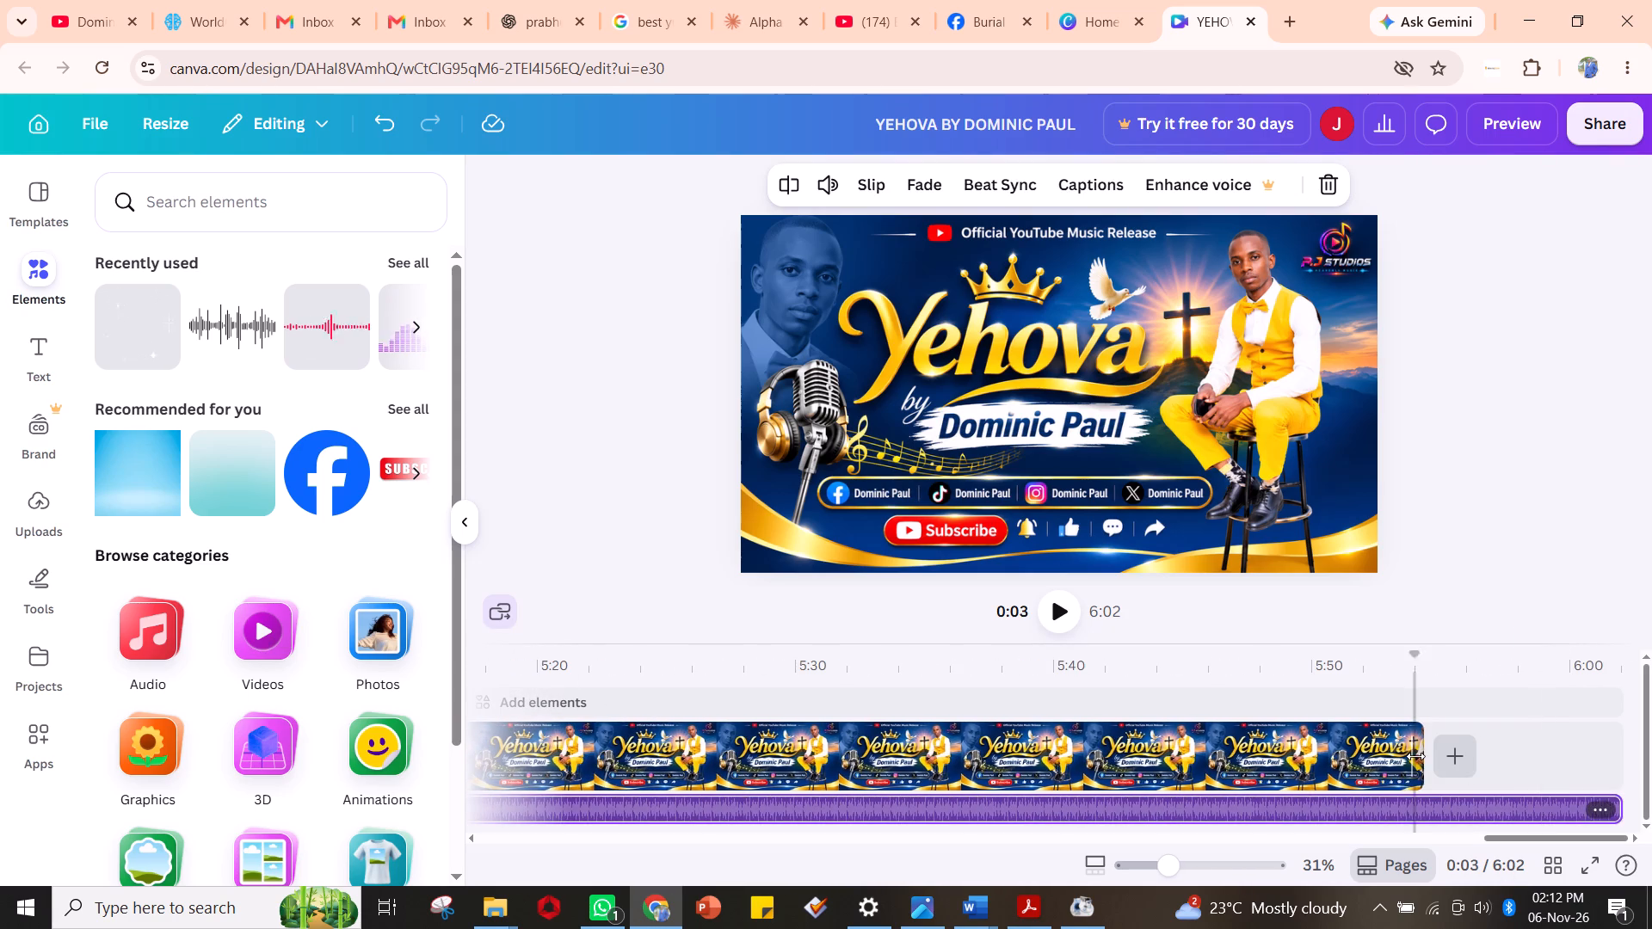
drag(1415, 755, 1382, 776)
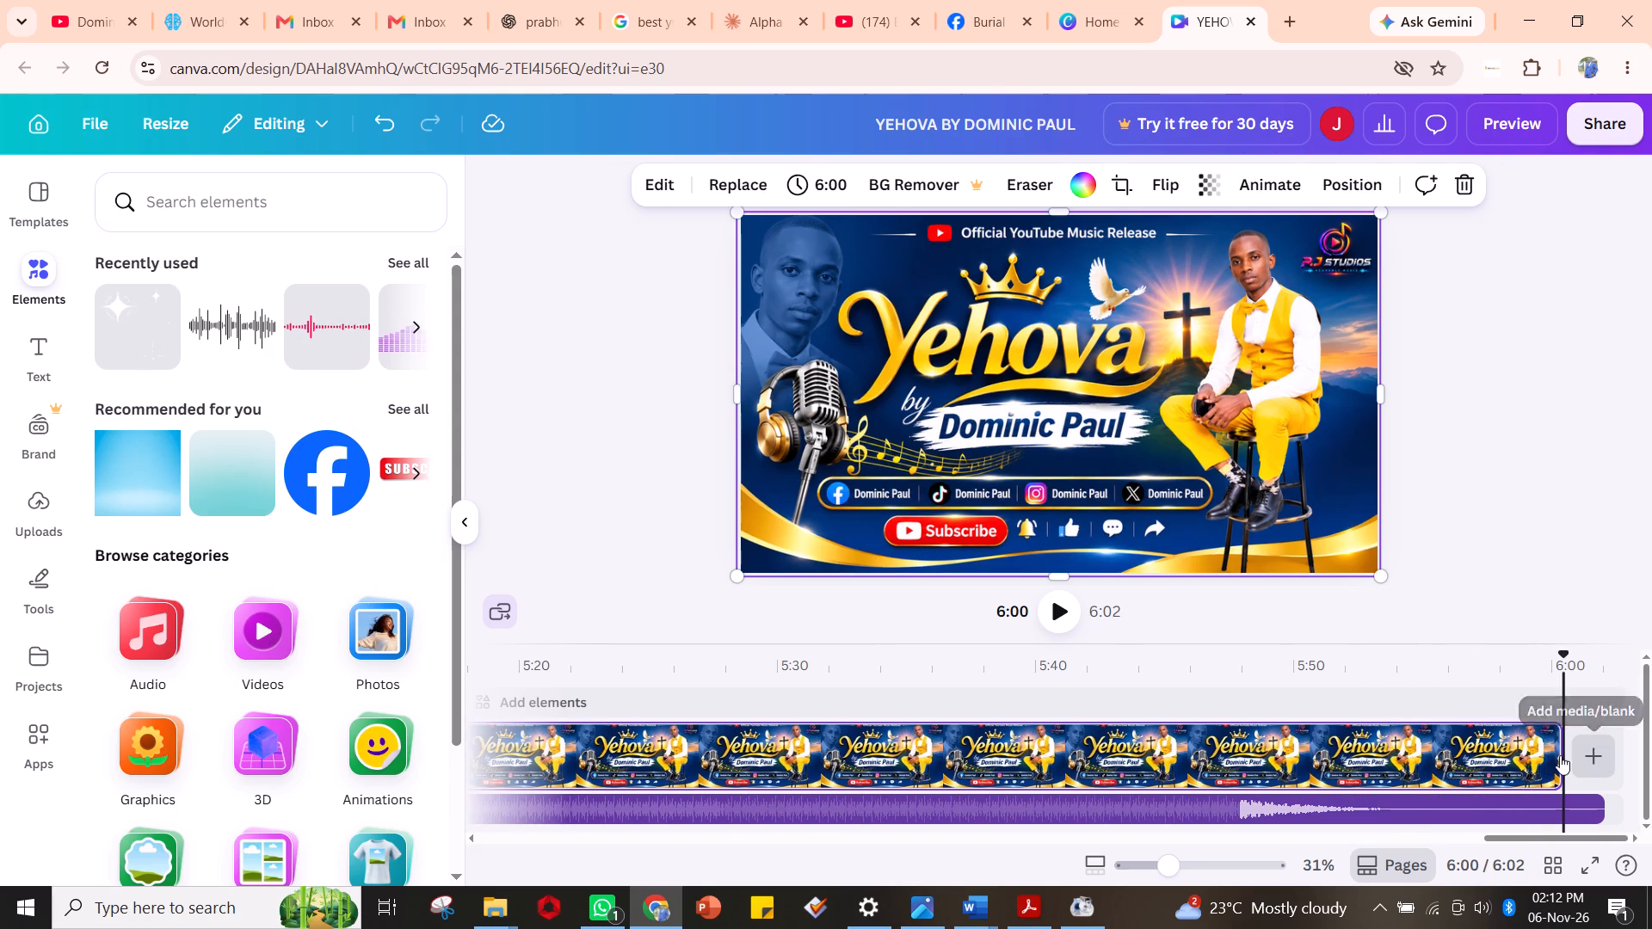
drag(1553, 754, 1384, 772)
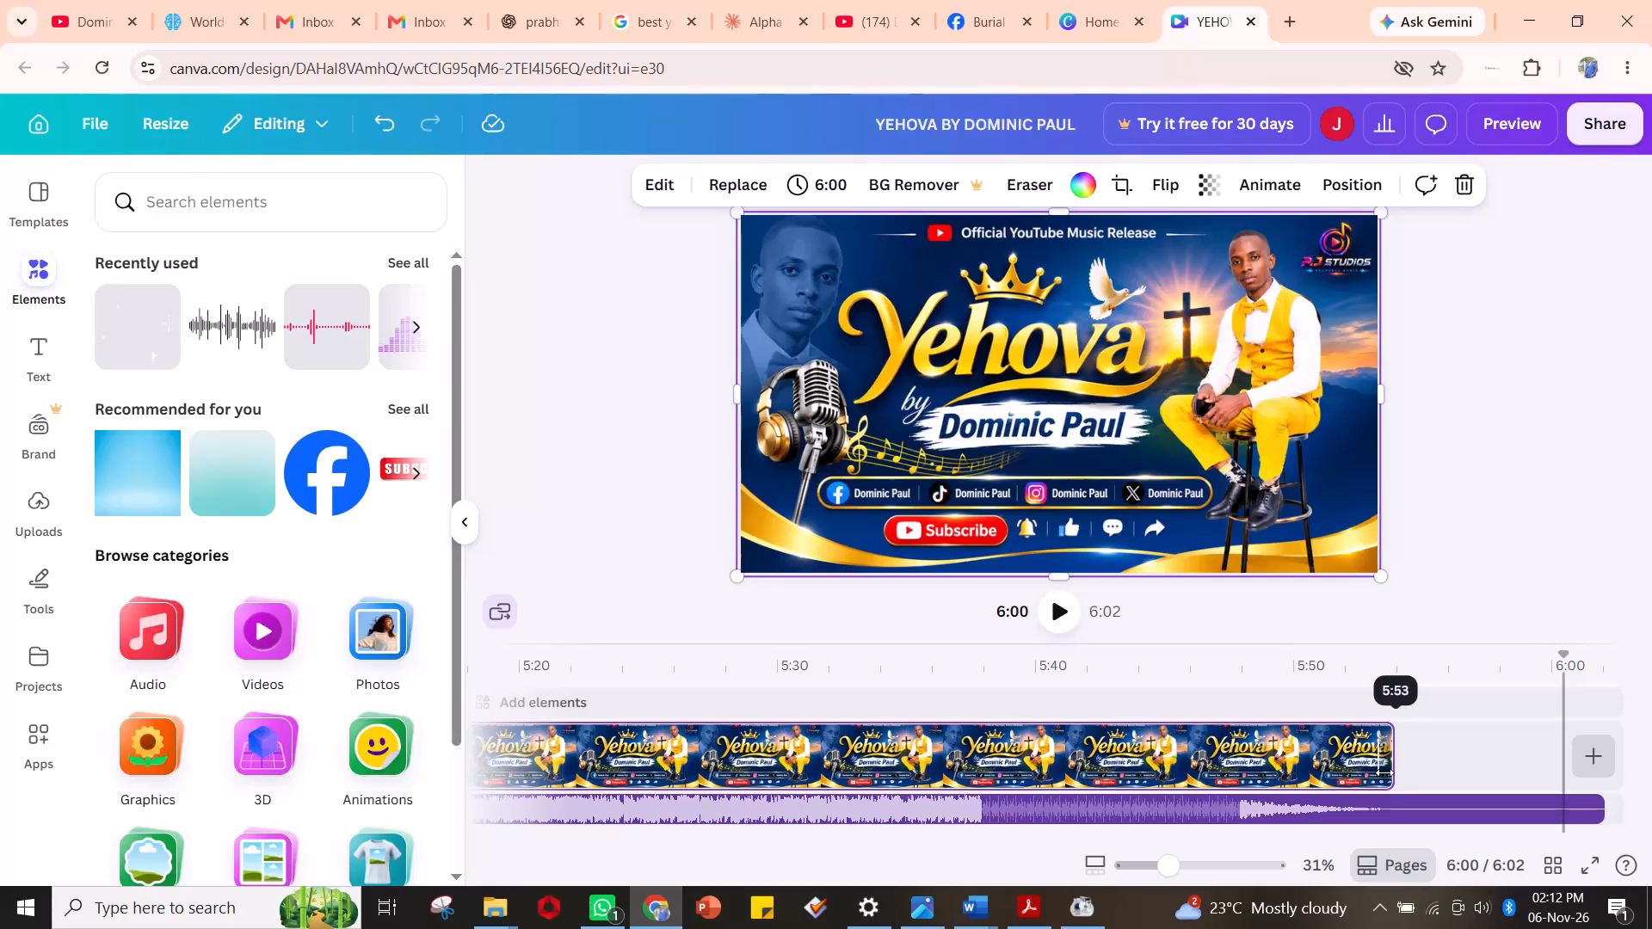
drag(1384, 772, 1391, 772)
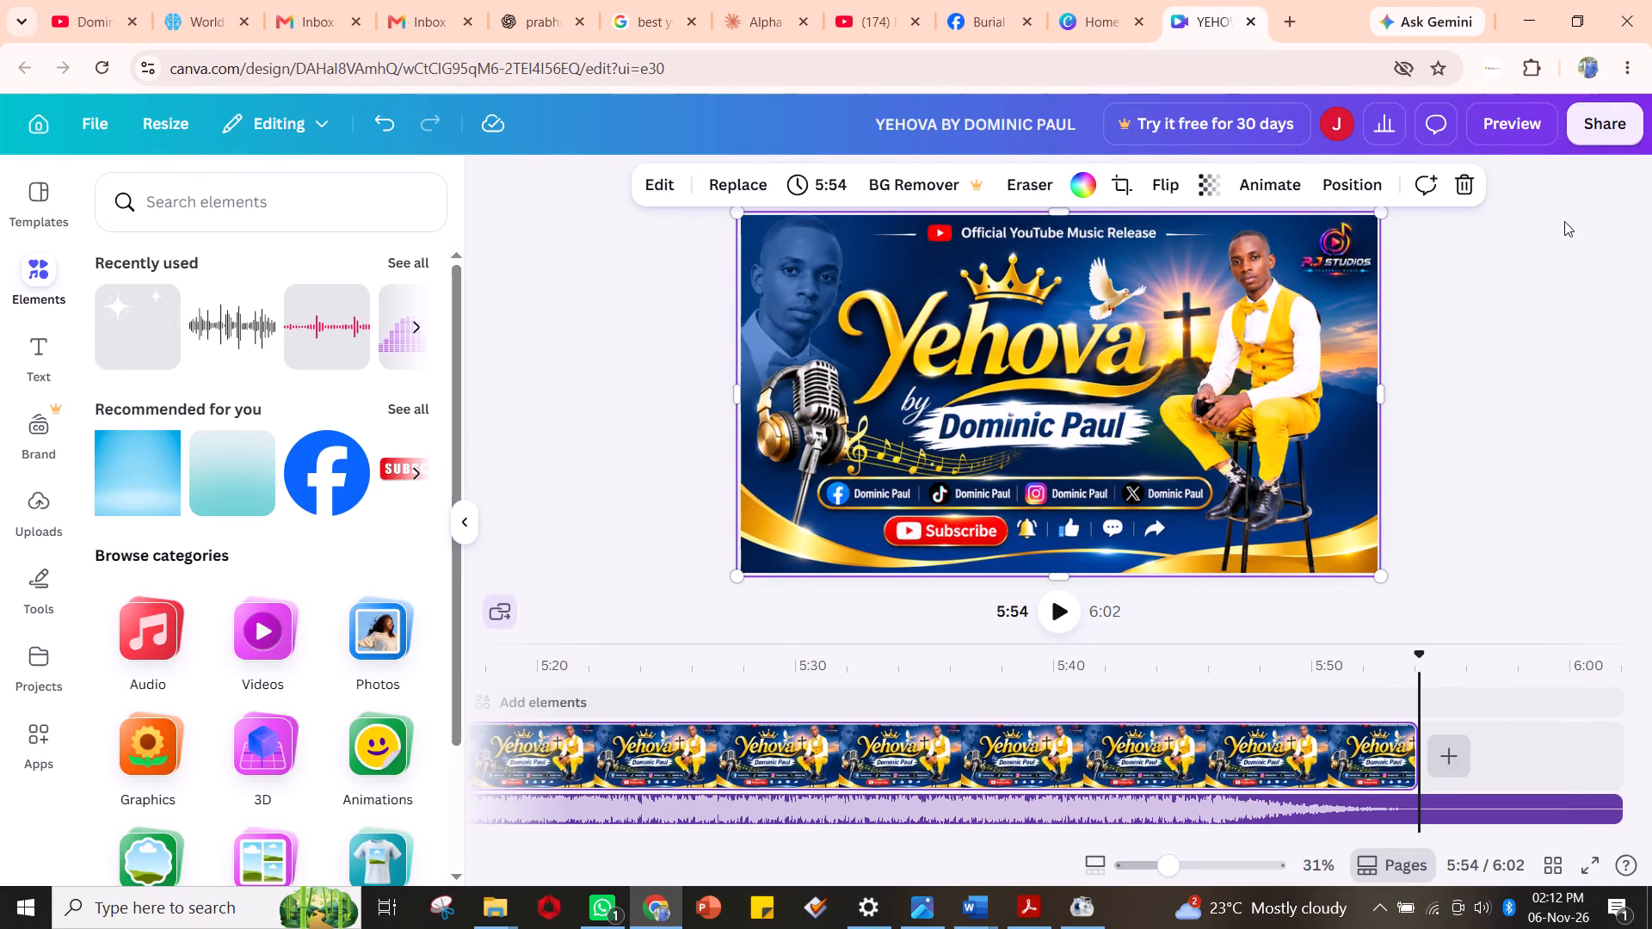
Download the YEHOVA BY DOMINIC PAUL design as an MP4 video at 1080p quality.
click(1596, 125)
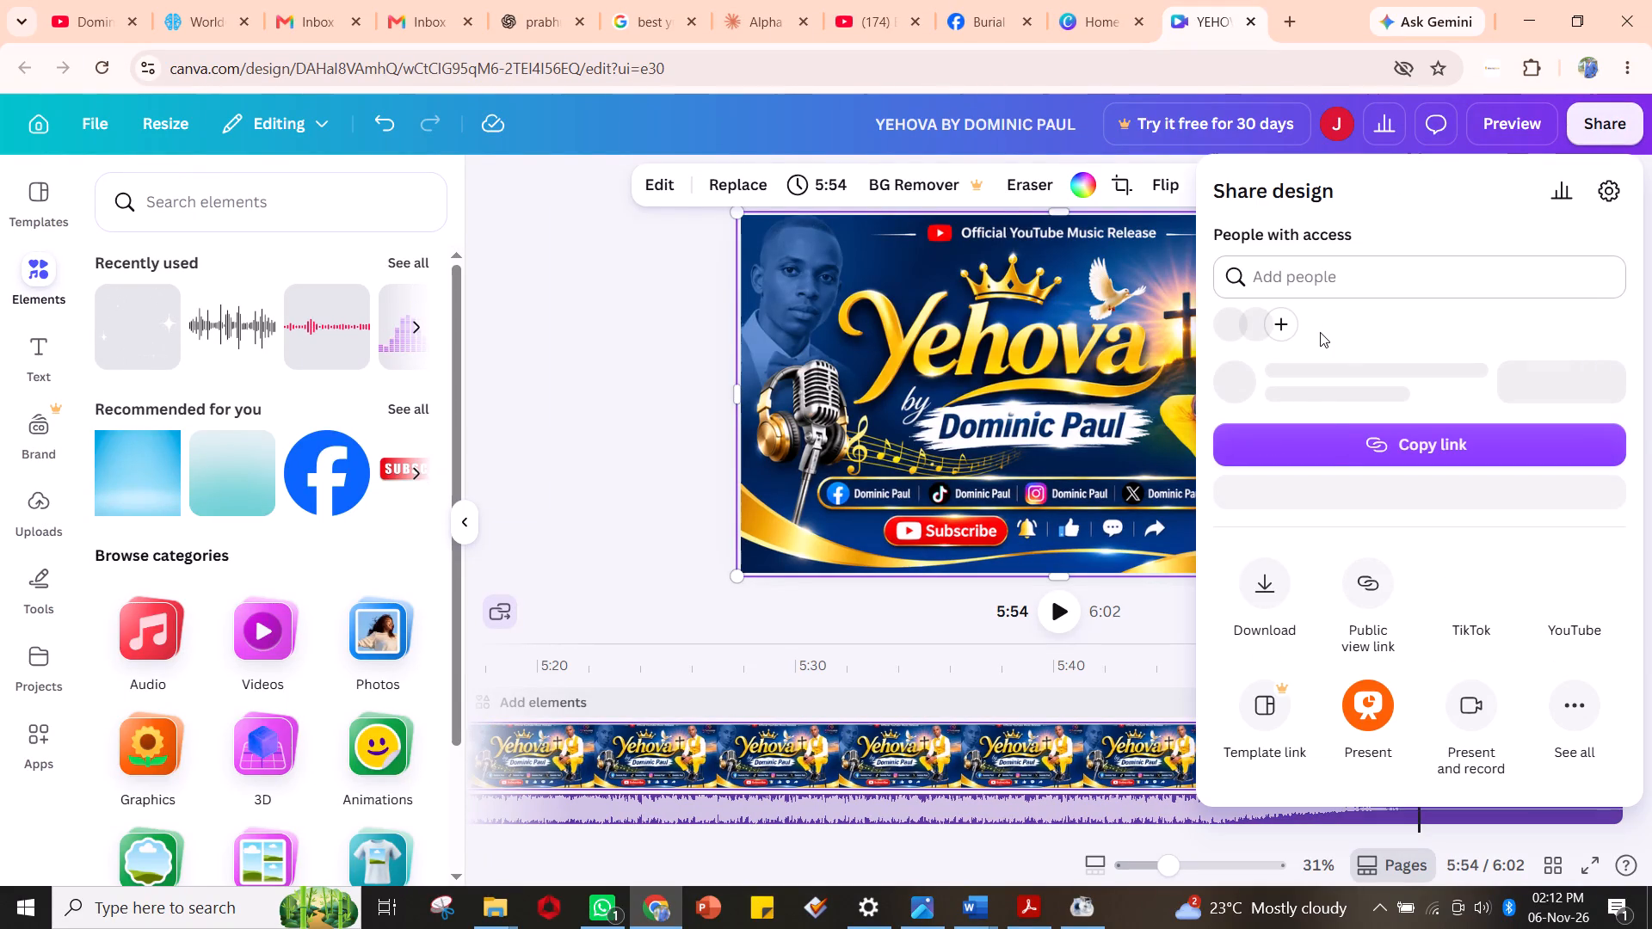
click(1259, 592)
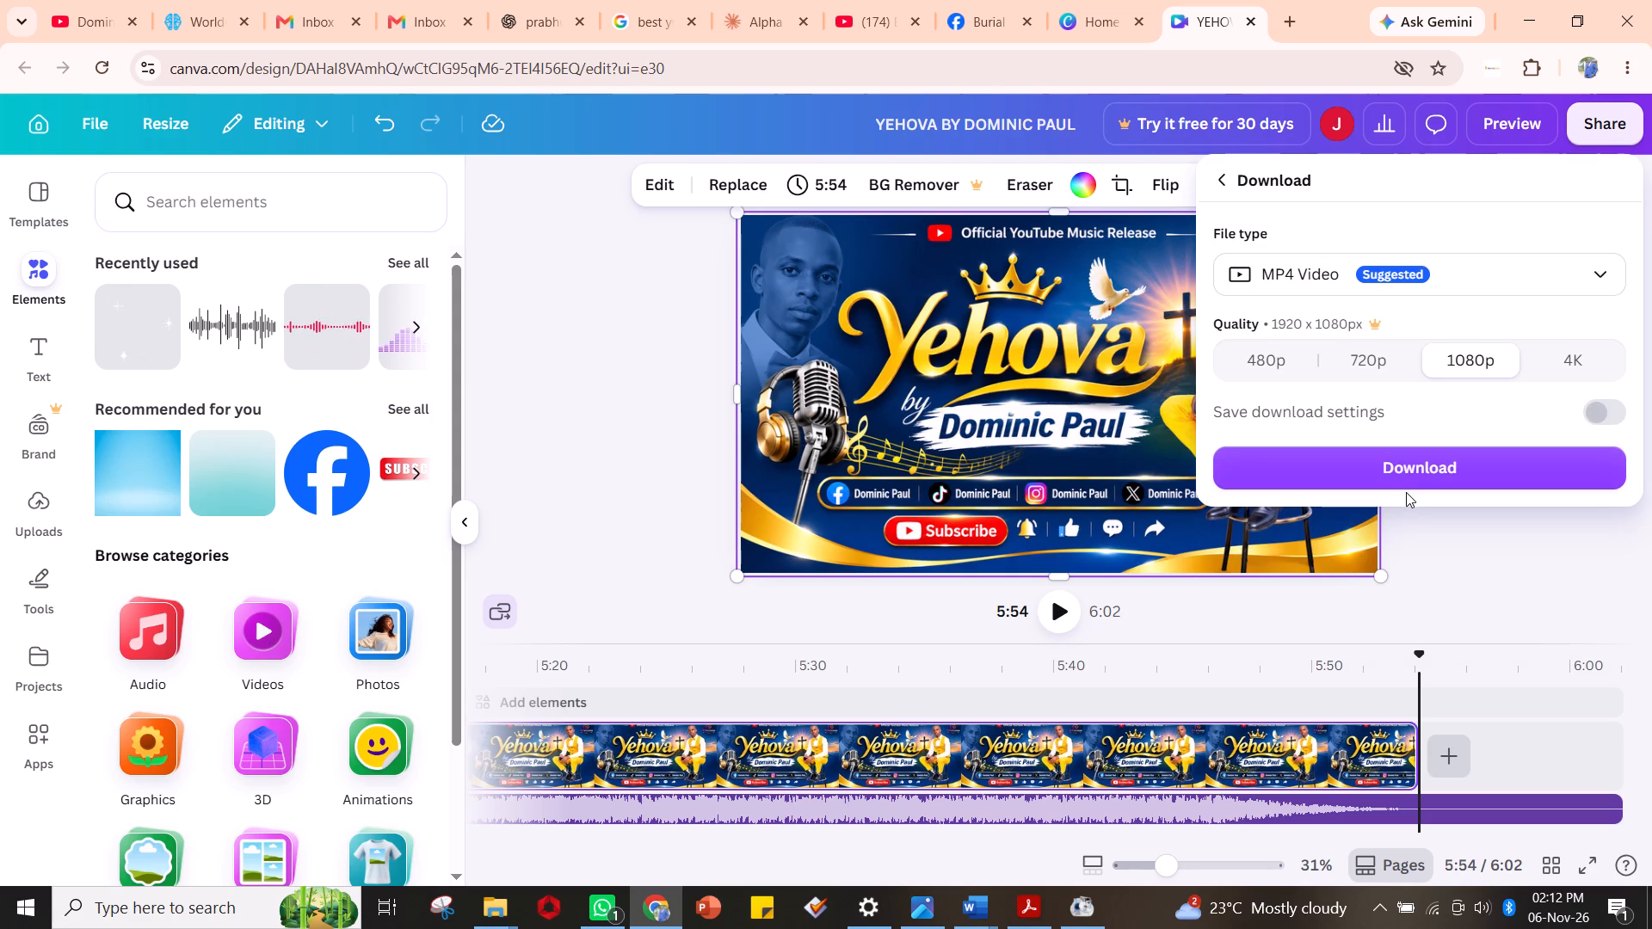
click(1411, 470)
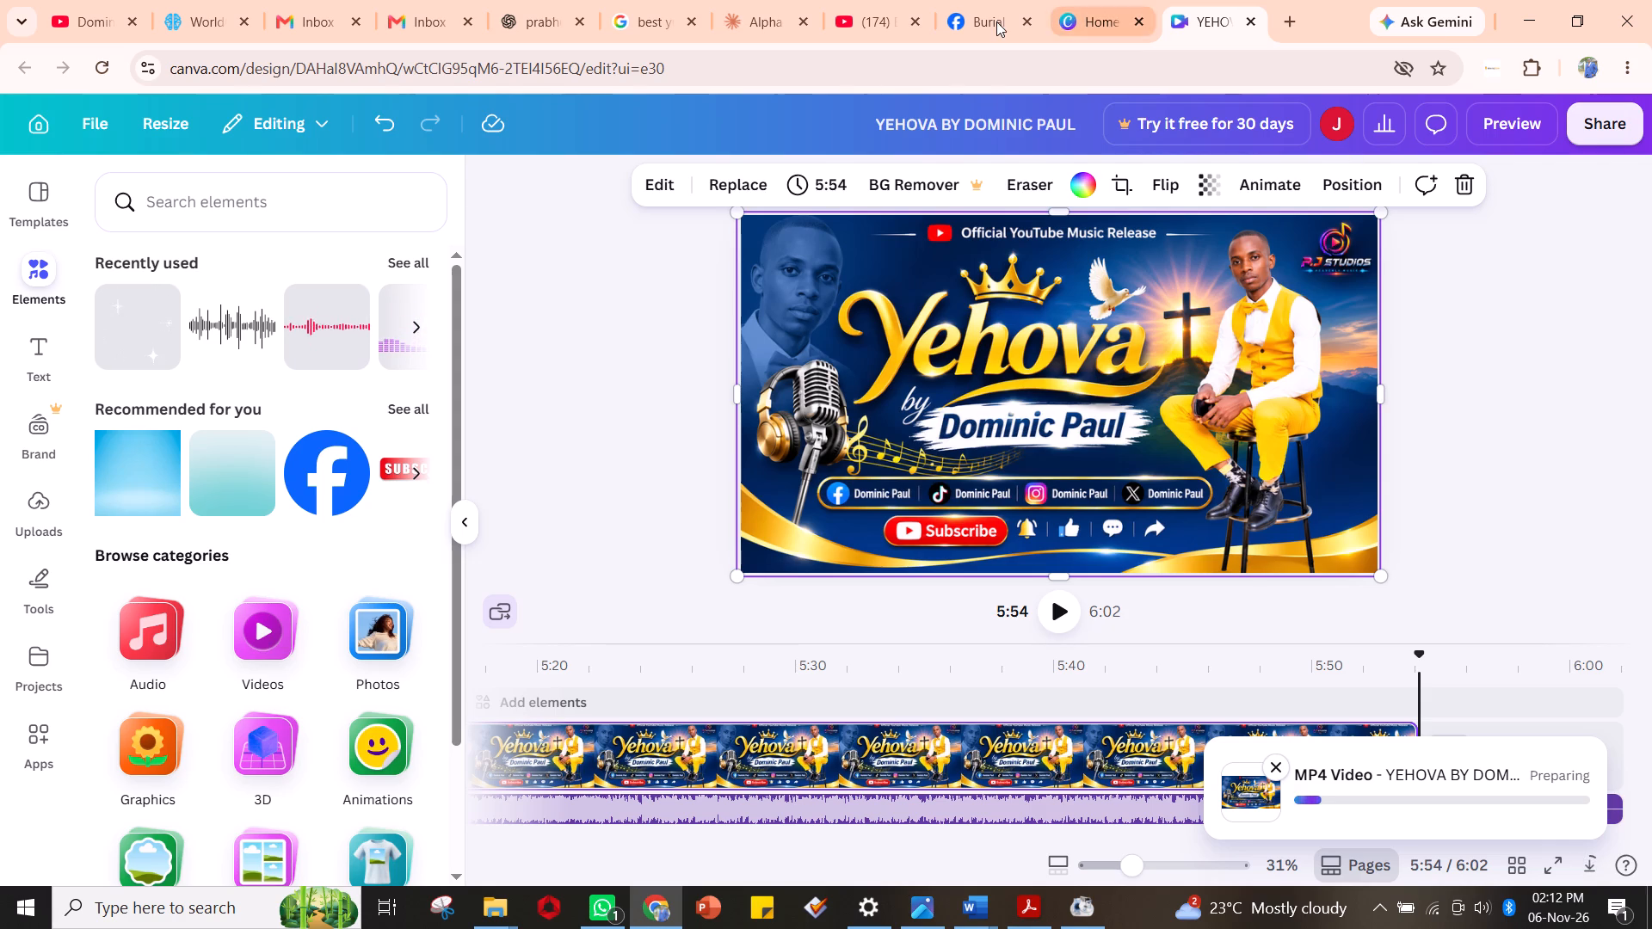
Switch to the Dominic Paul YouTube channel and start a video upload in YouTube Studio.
click(108, 19)
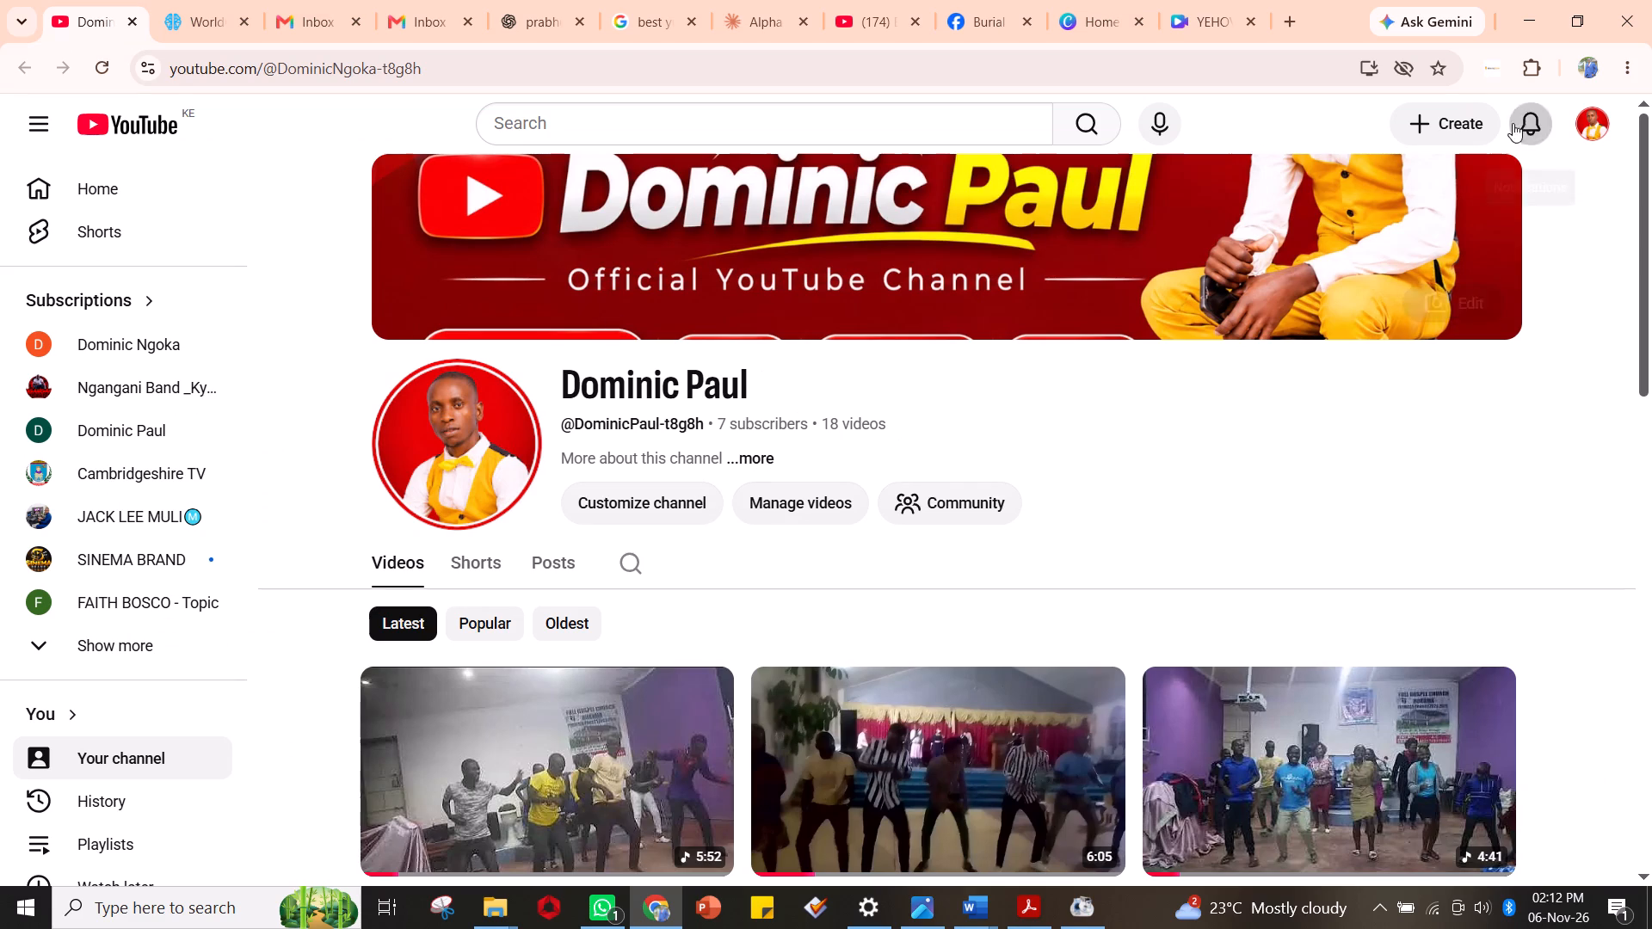
click(1448, 122)
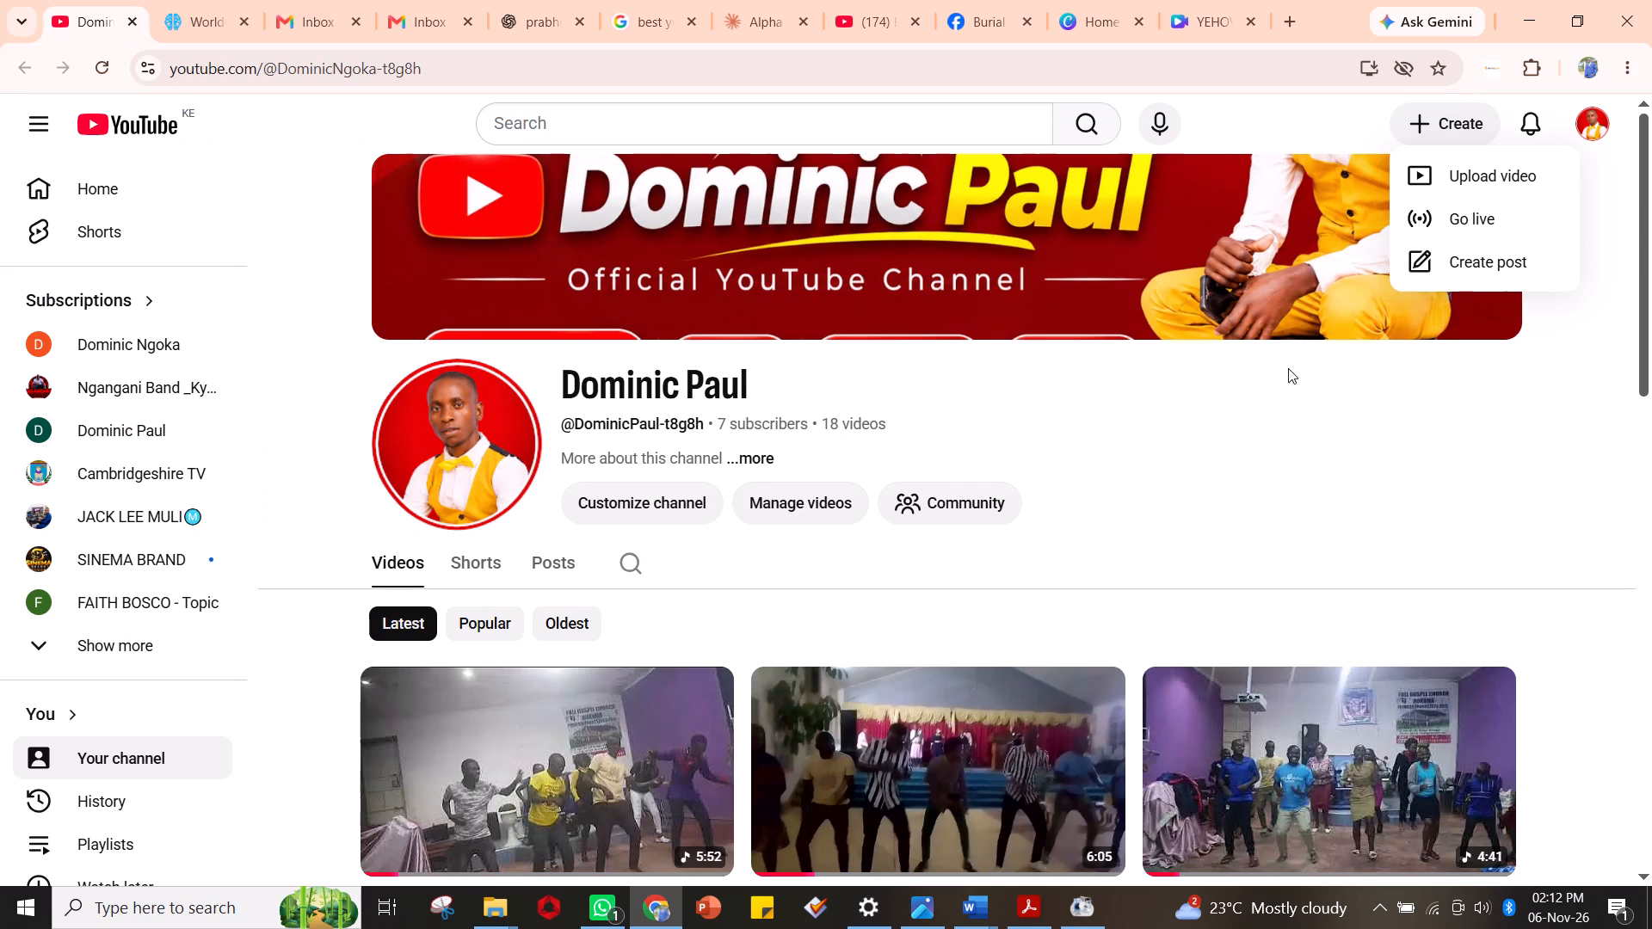
click(1485, 178)
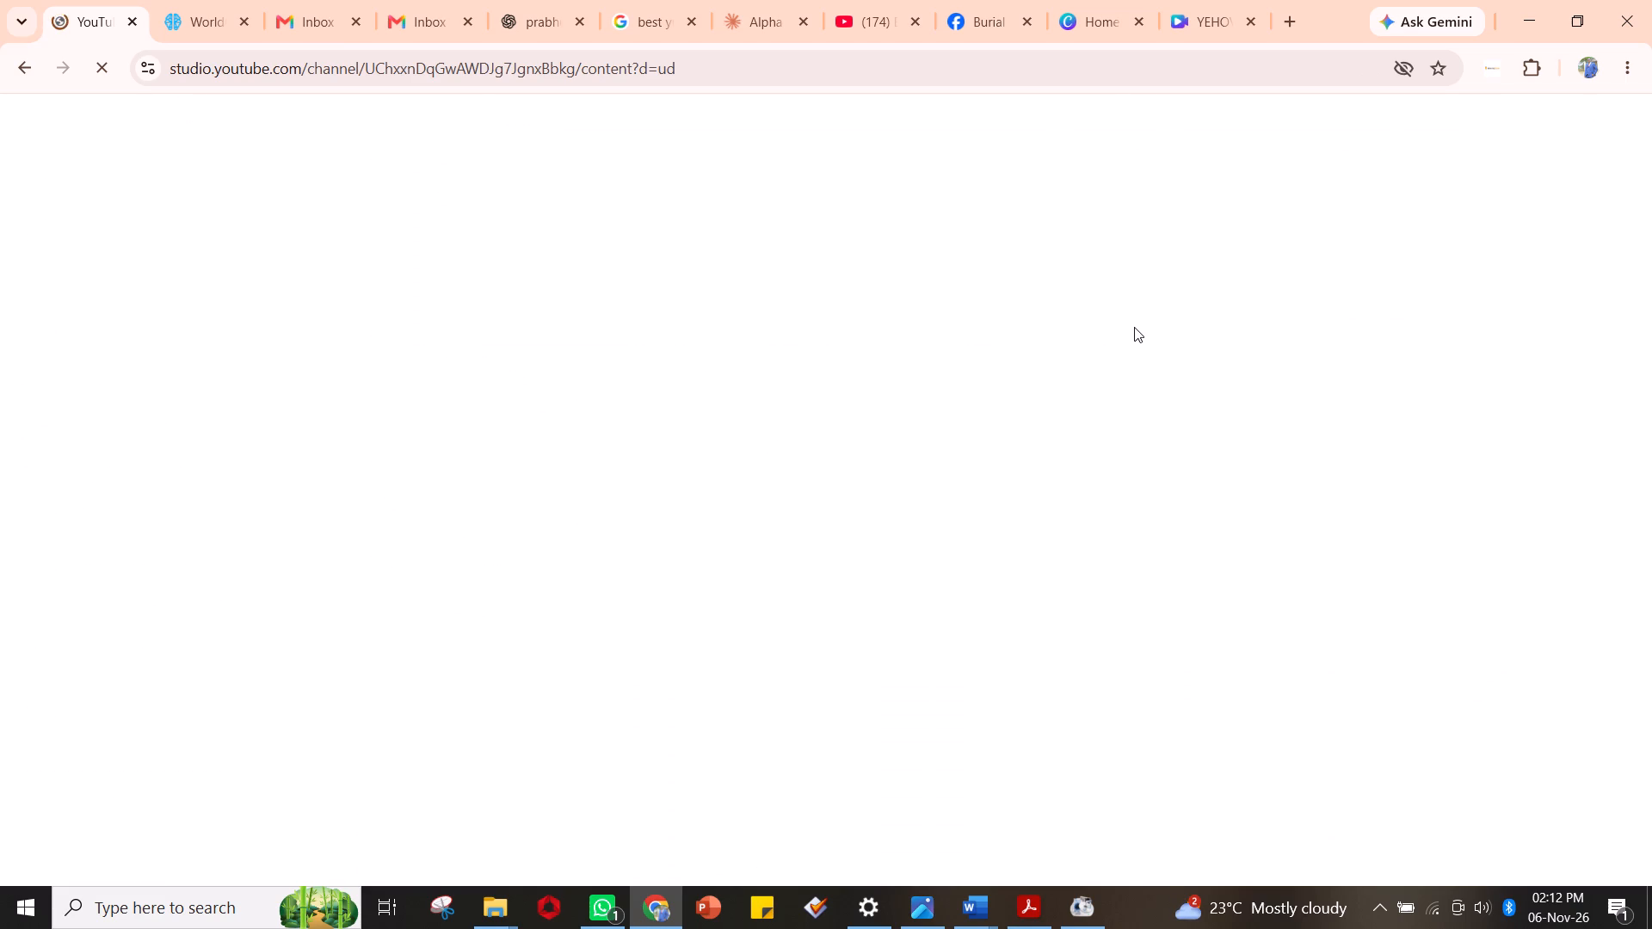
Return to the Canva design to check the progress of the MP4 download.
click(1209, 22)
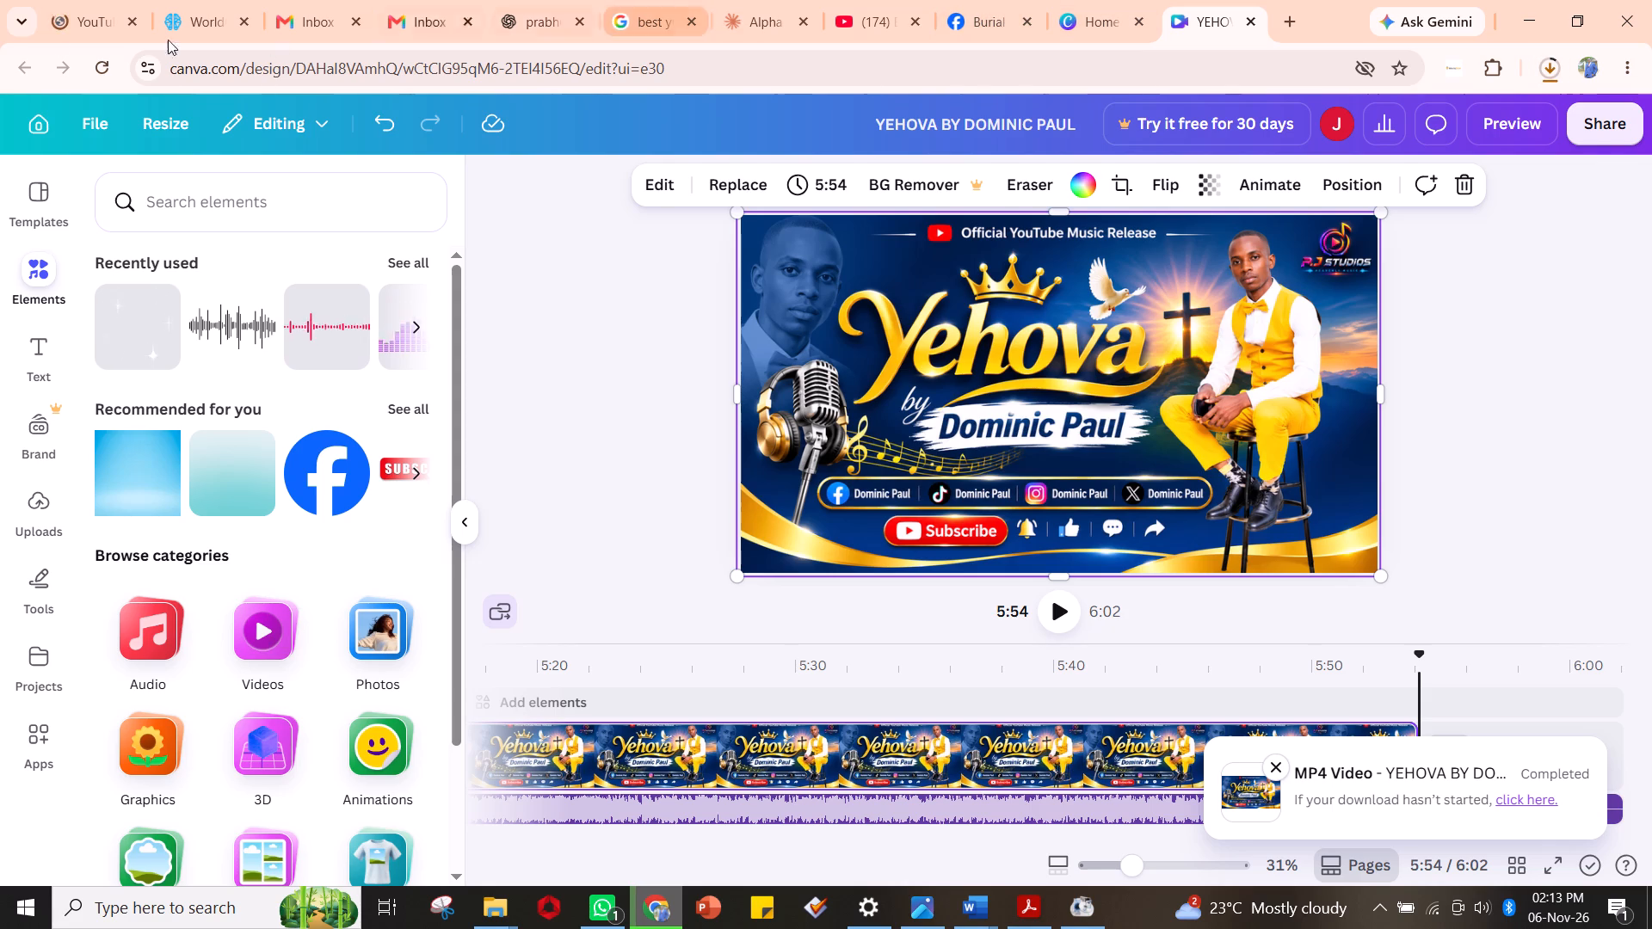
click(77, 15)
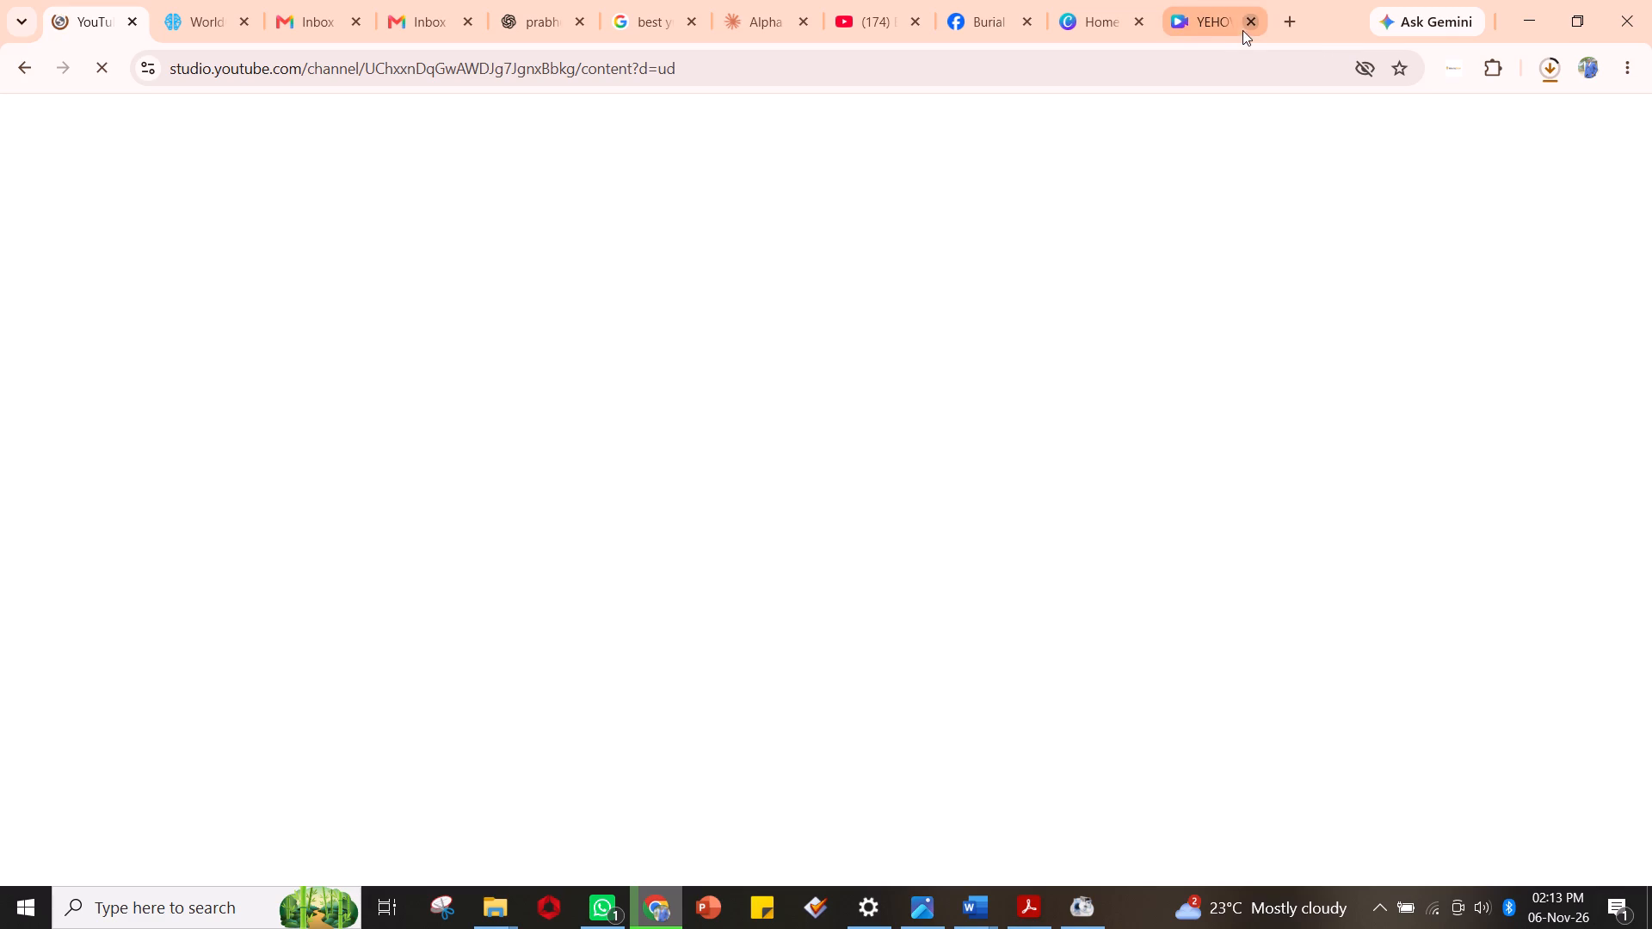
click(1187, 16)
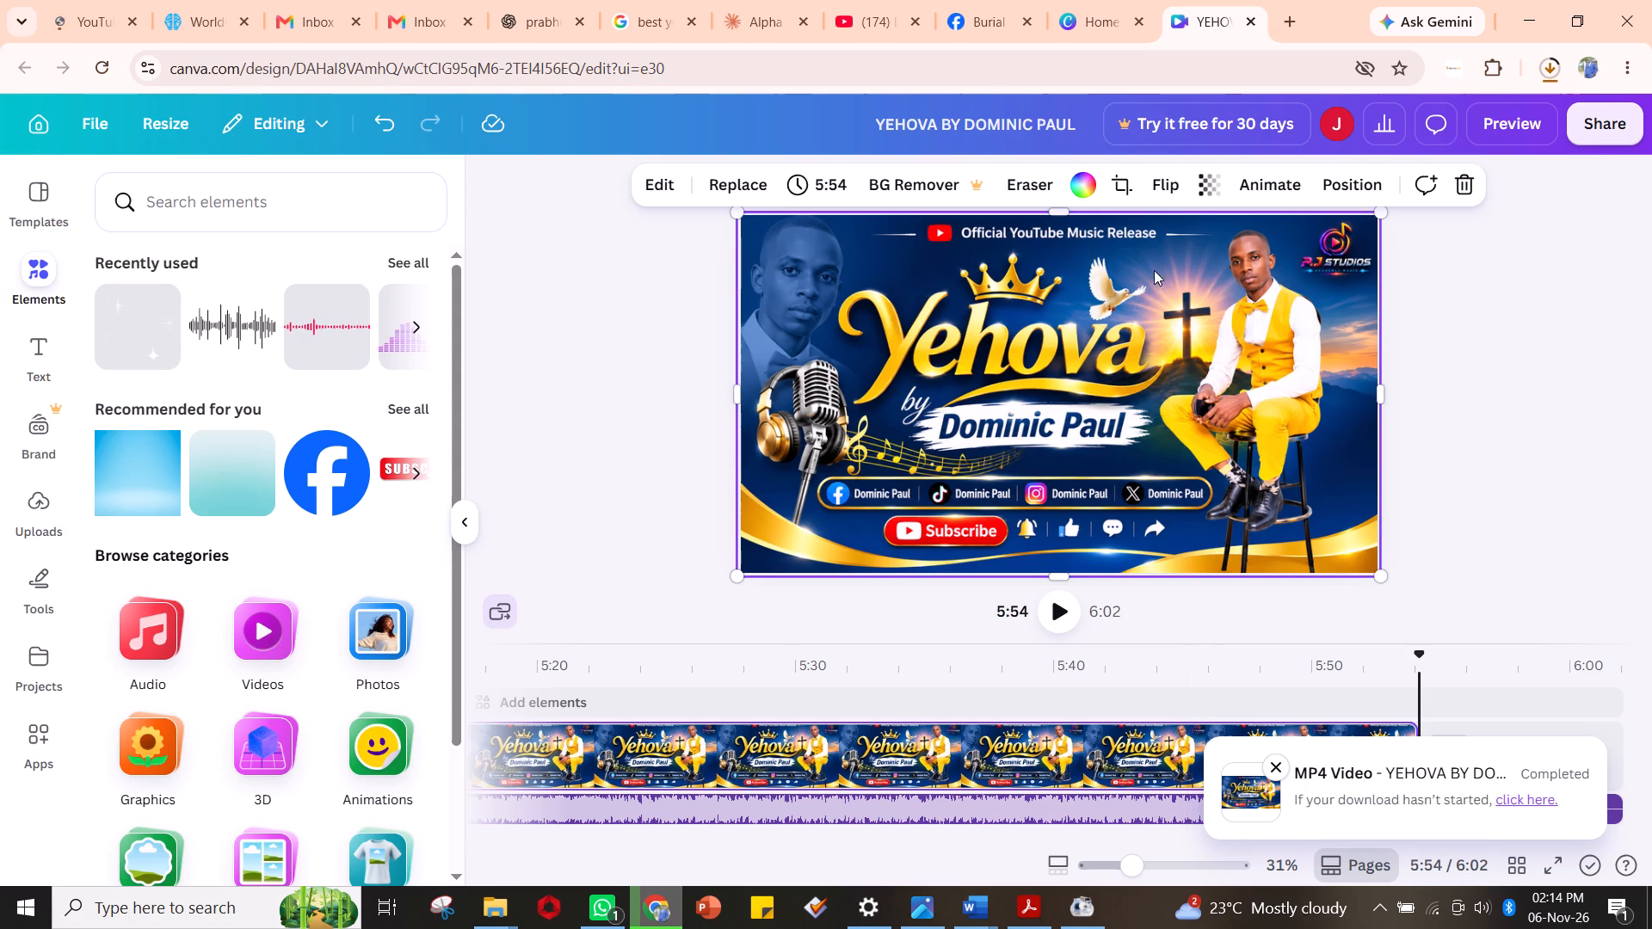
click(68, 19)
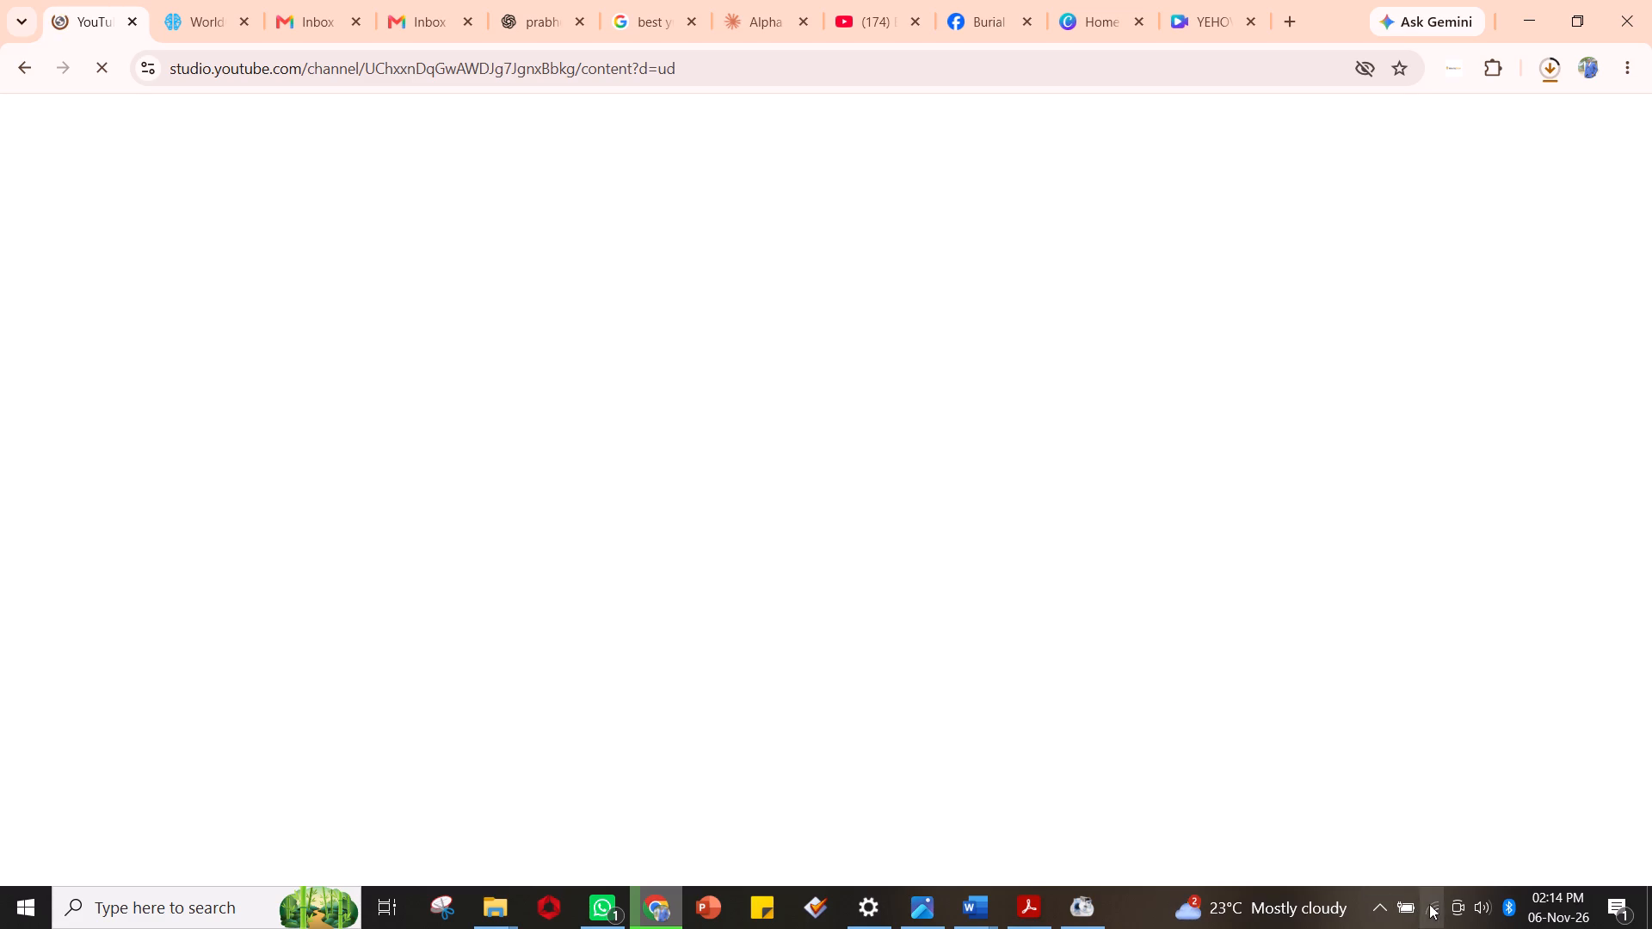
Search the web for an internet speed test in a new browser tab.
click(1301, 22)
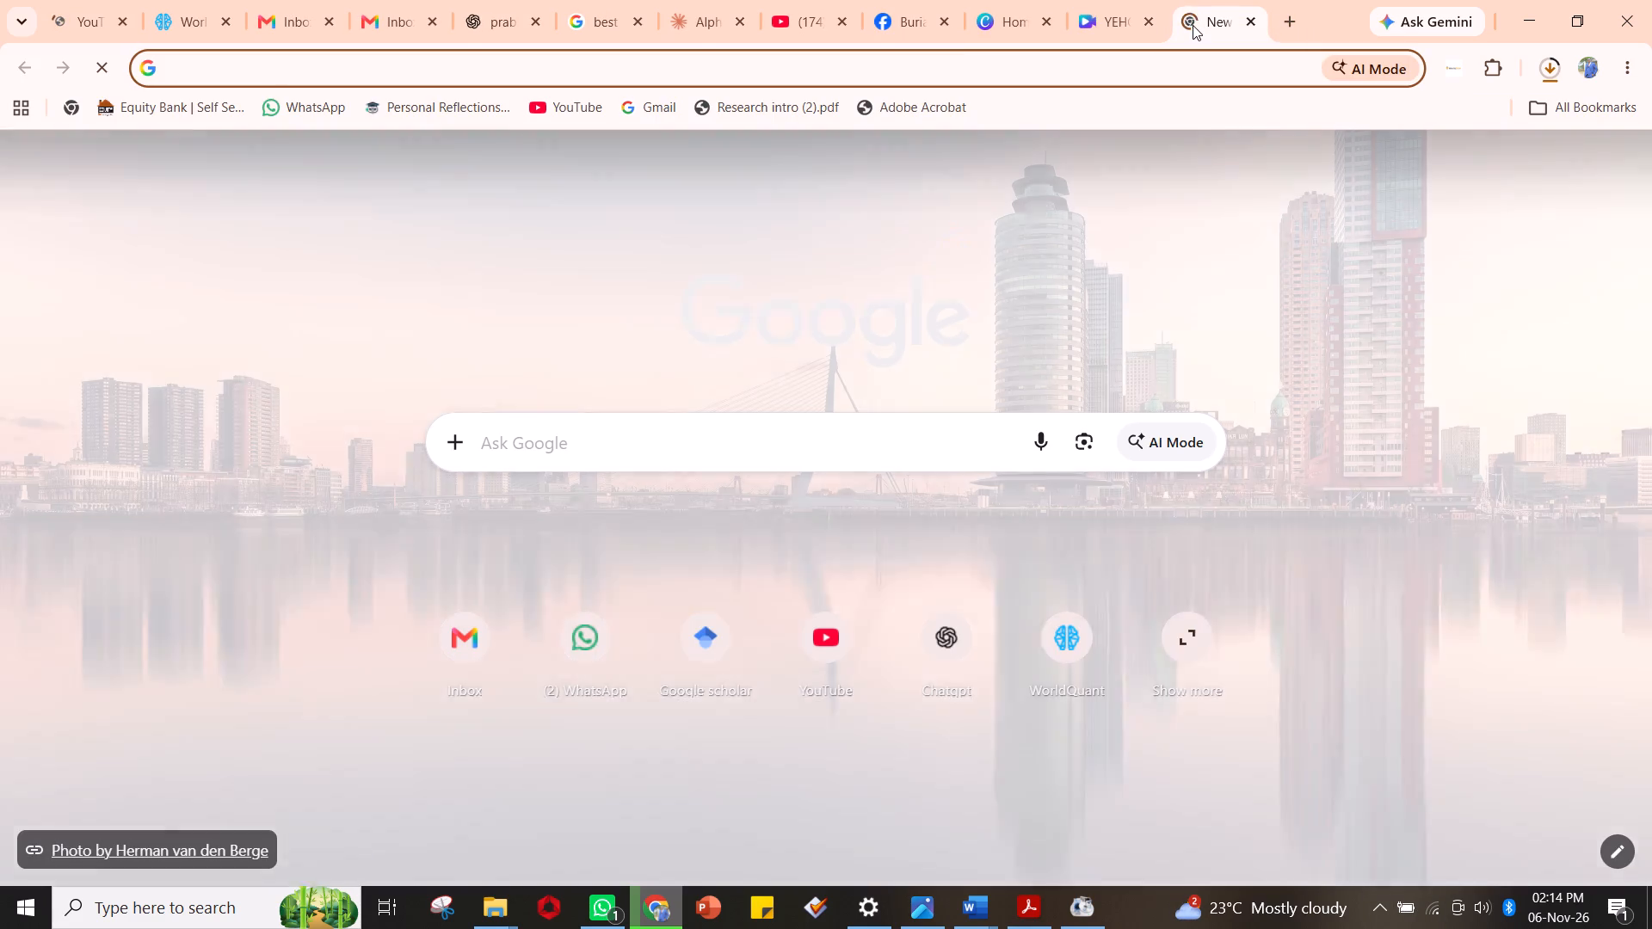
text(interne)
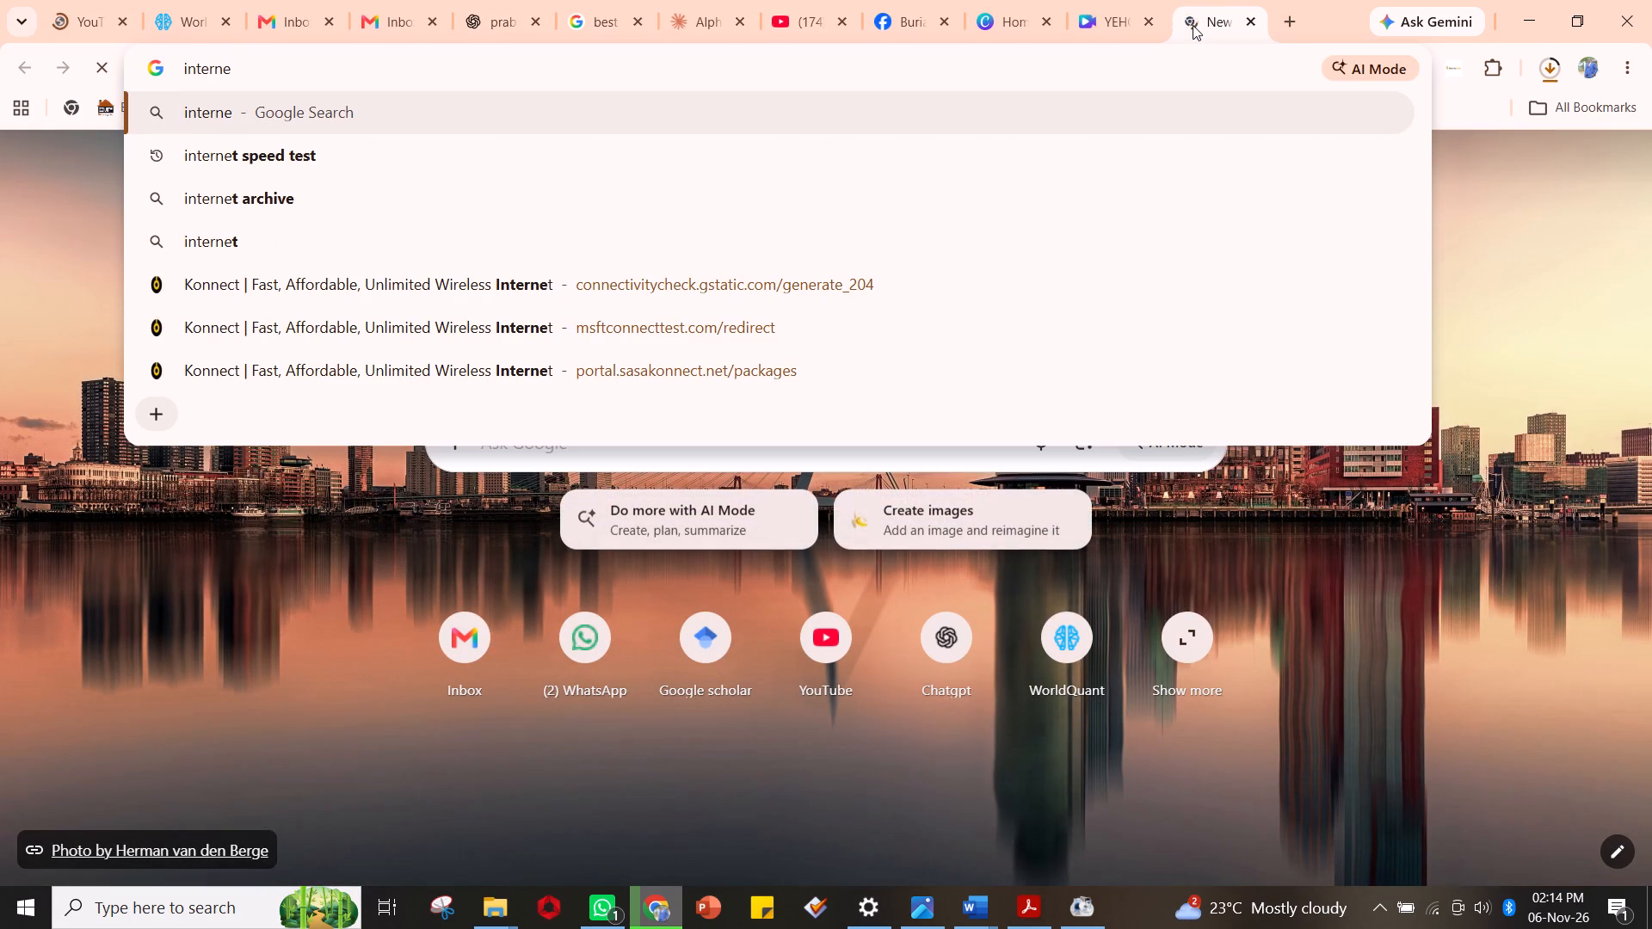
key(Down)
key(Return)
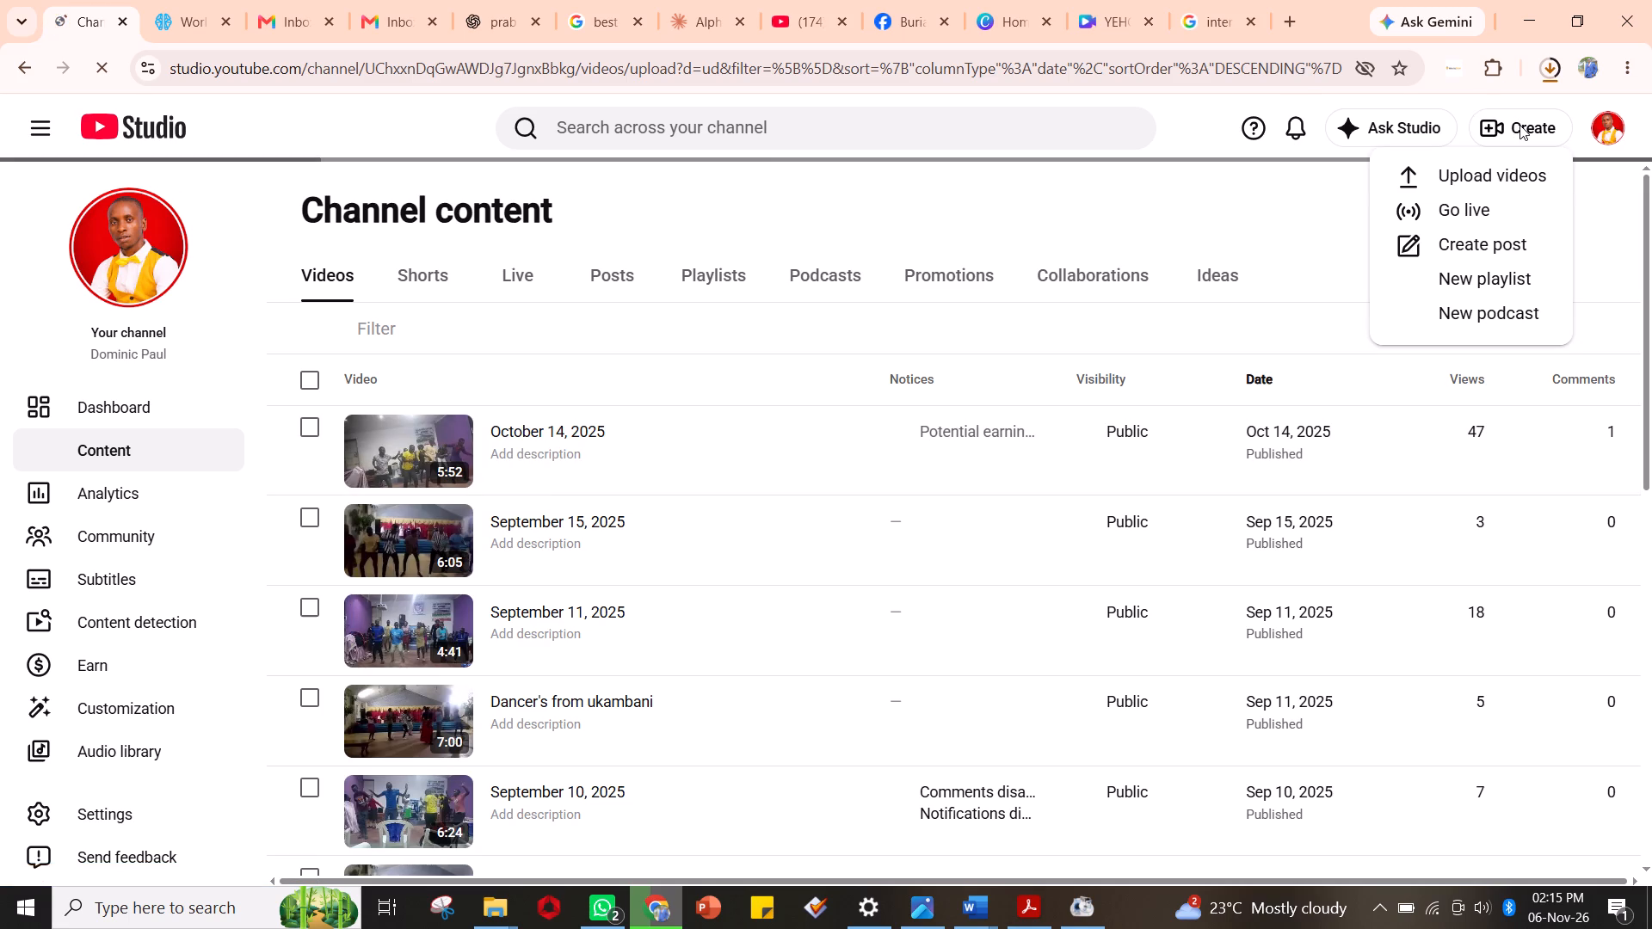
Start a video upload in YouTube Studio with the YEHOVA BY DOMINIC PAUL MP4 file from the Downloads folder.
click(1501, 176)
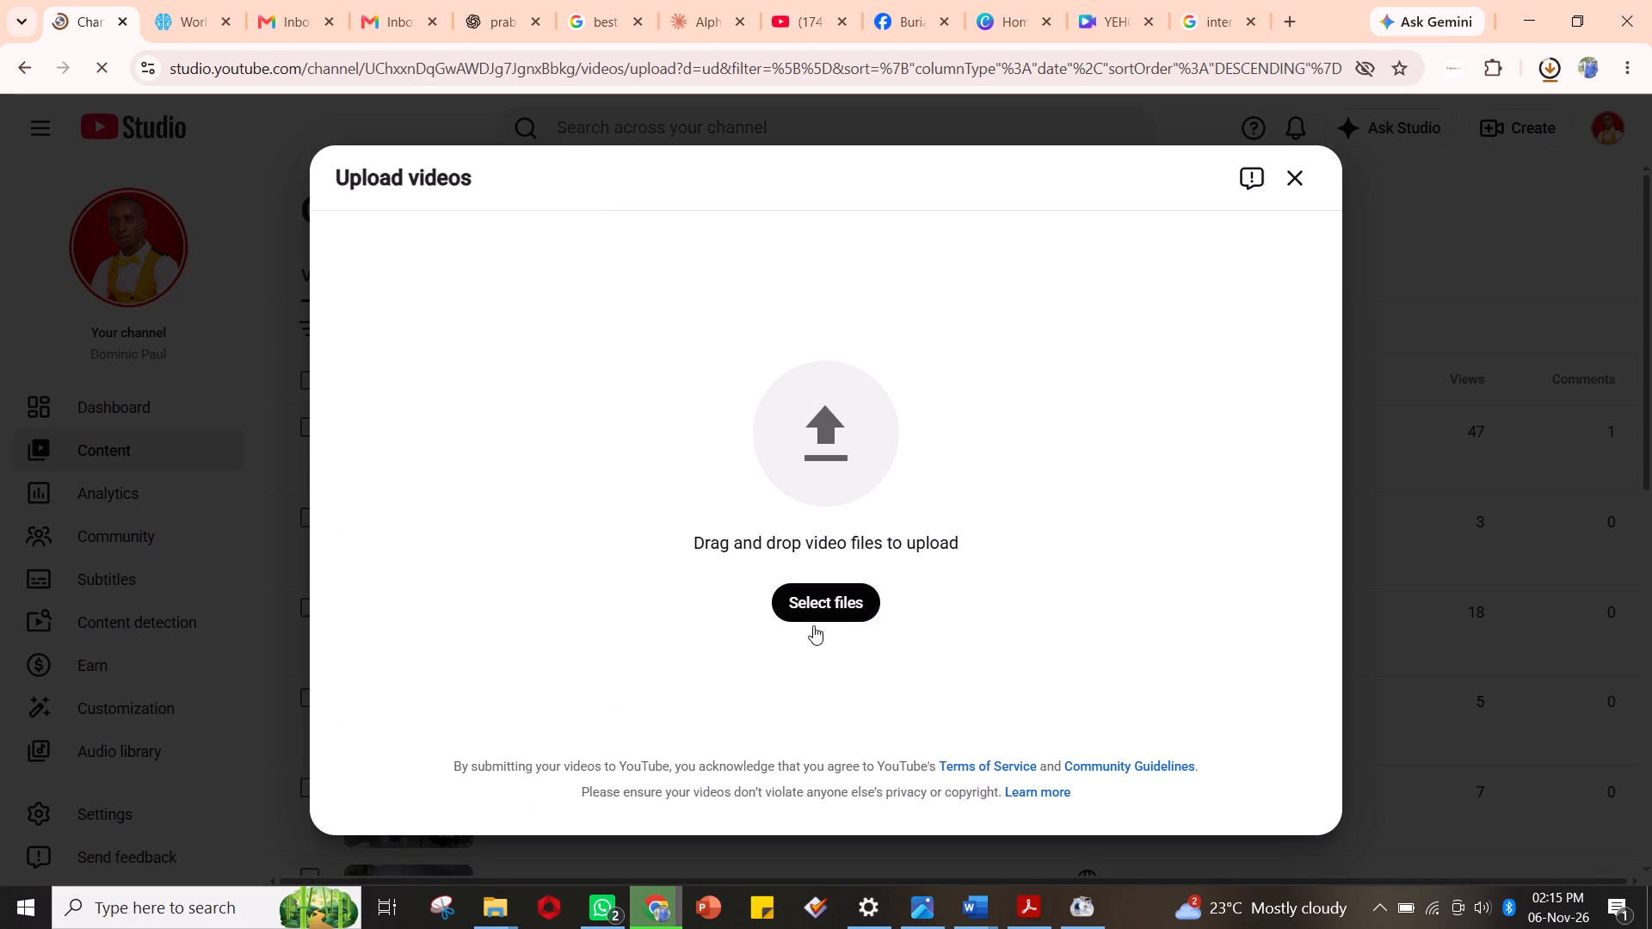
click(1108, 18)
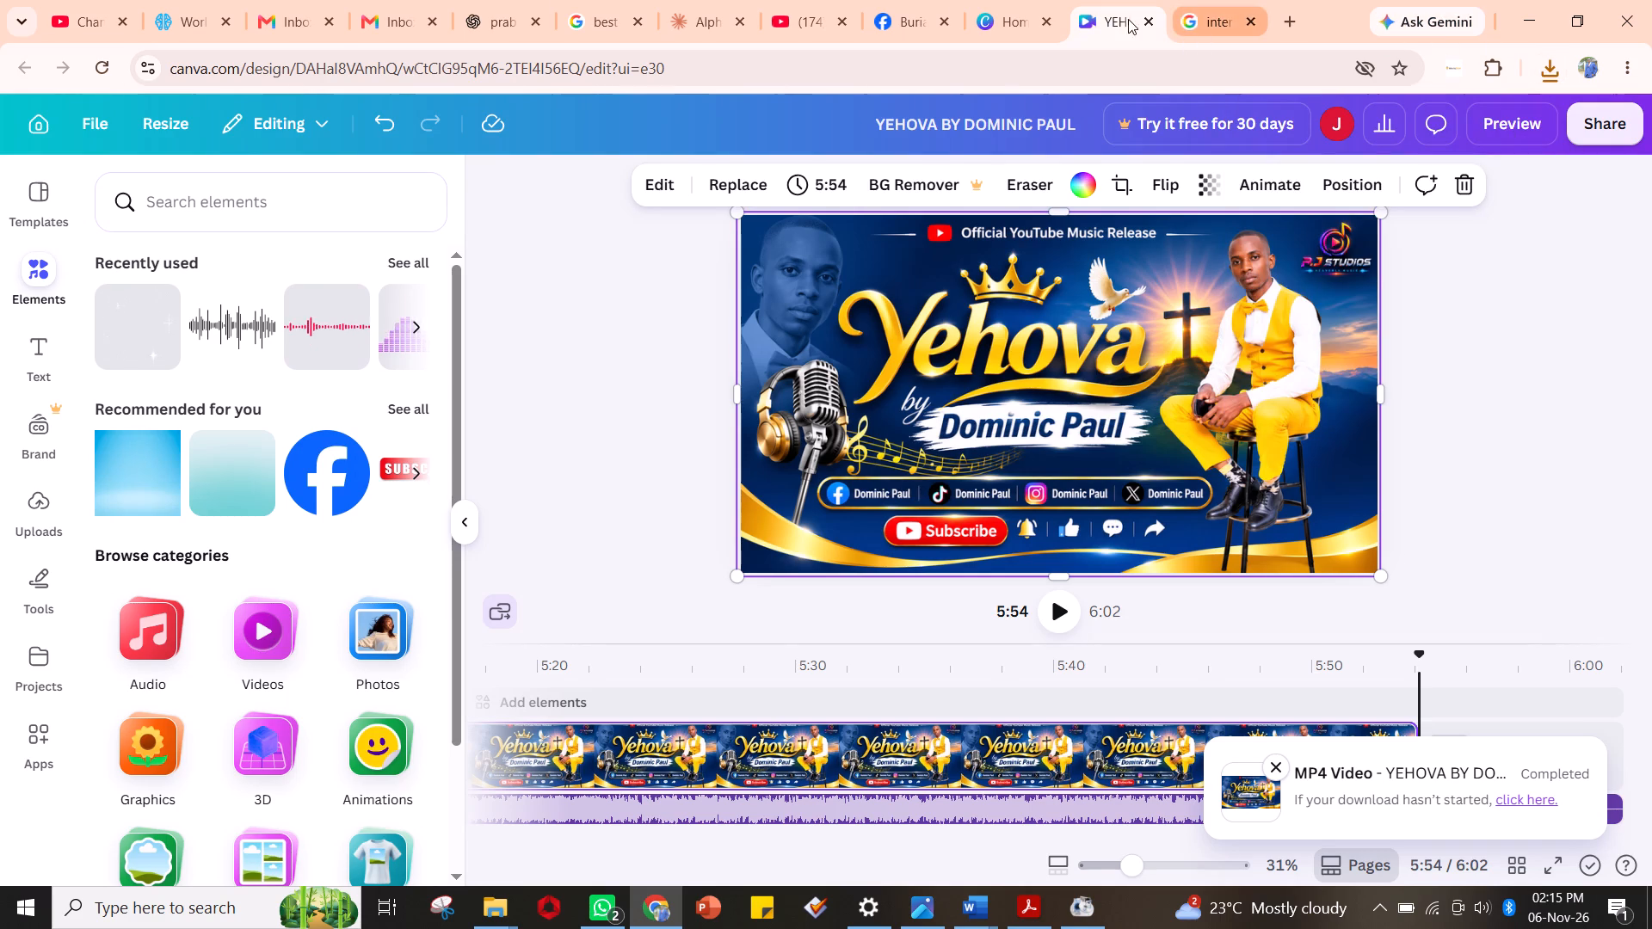
click(83, 15)
click(841, 610)
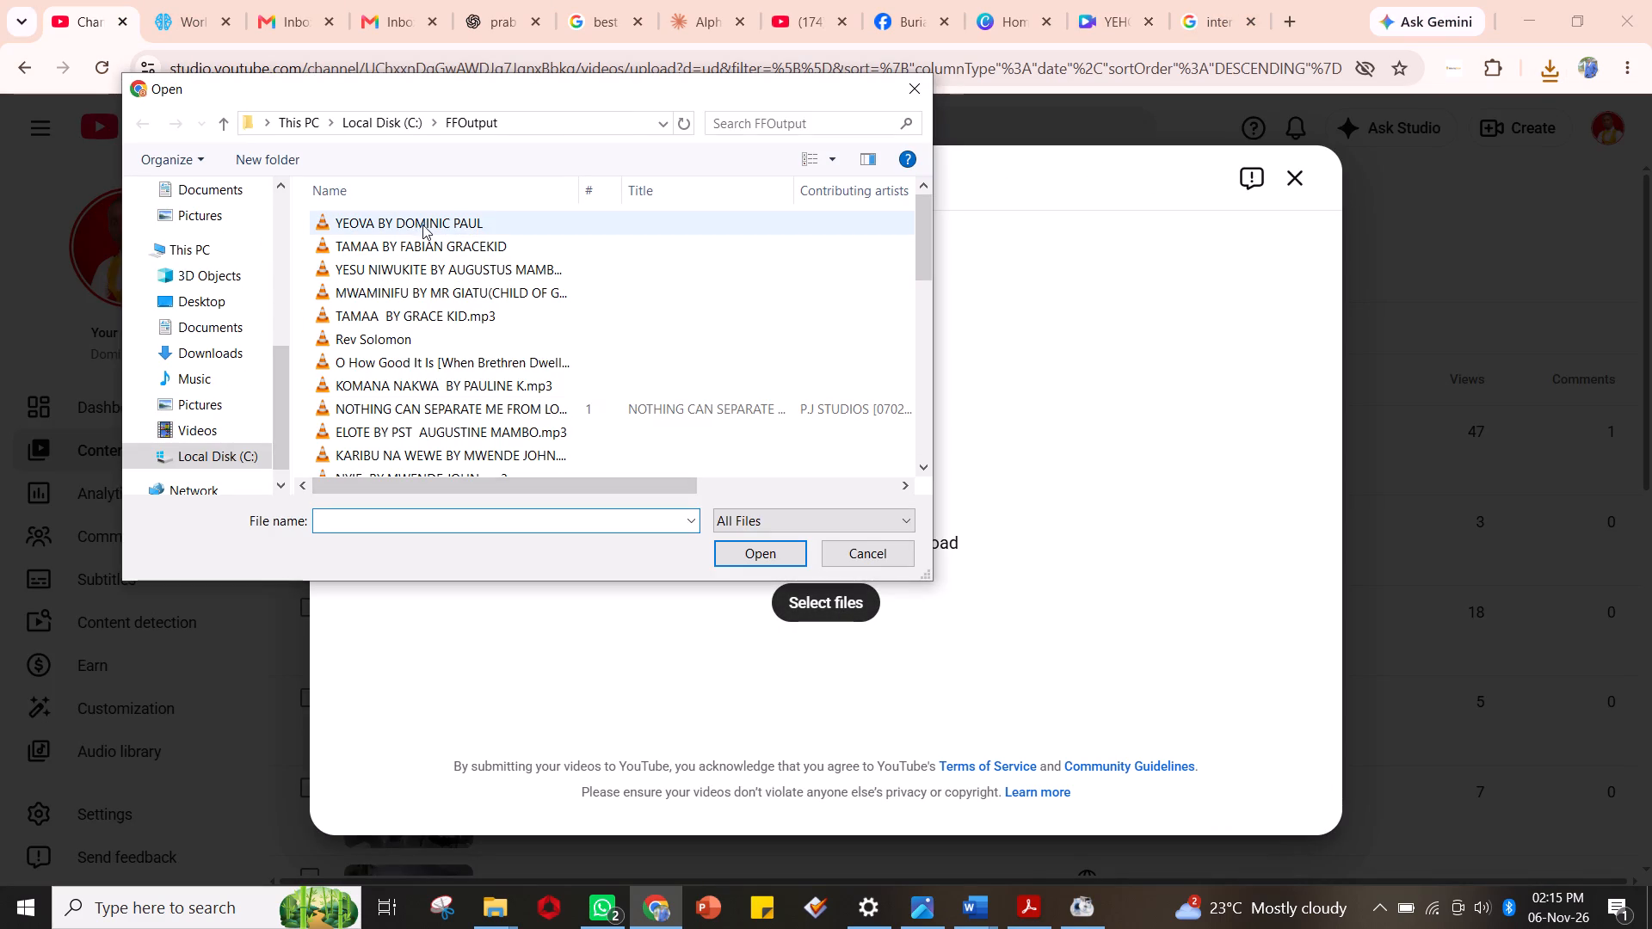
click(229, 349)
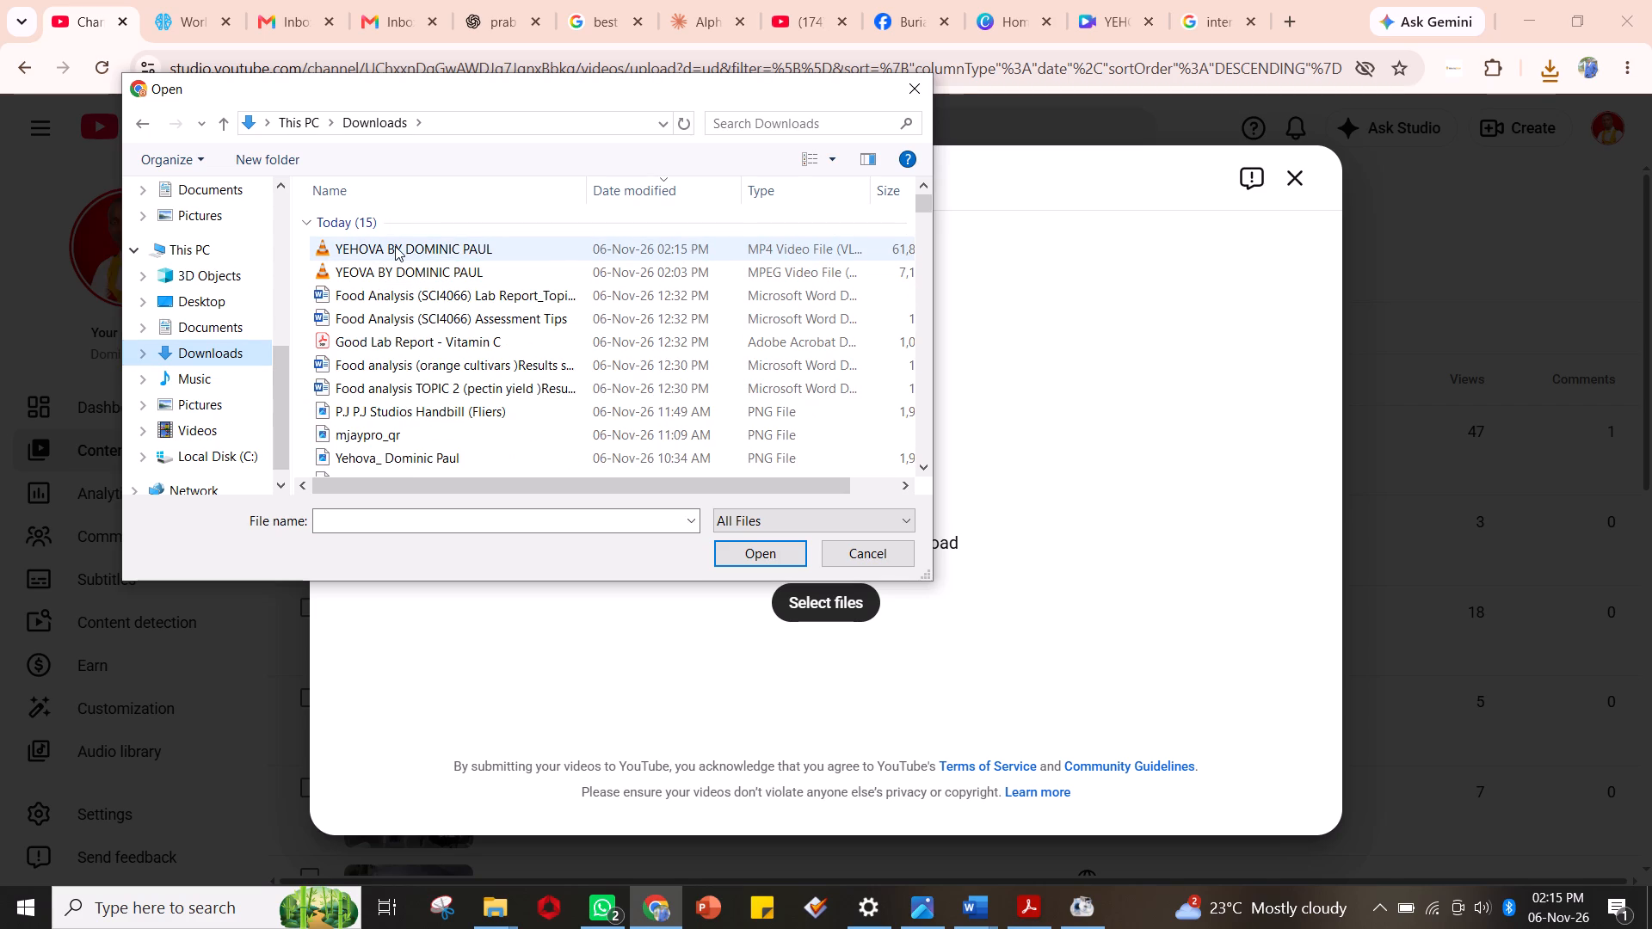
click(395, 246)
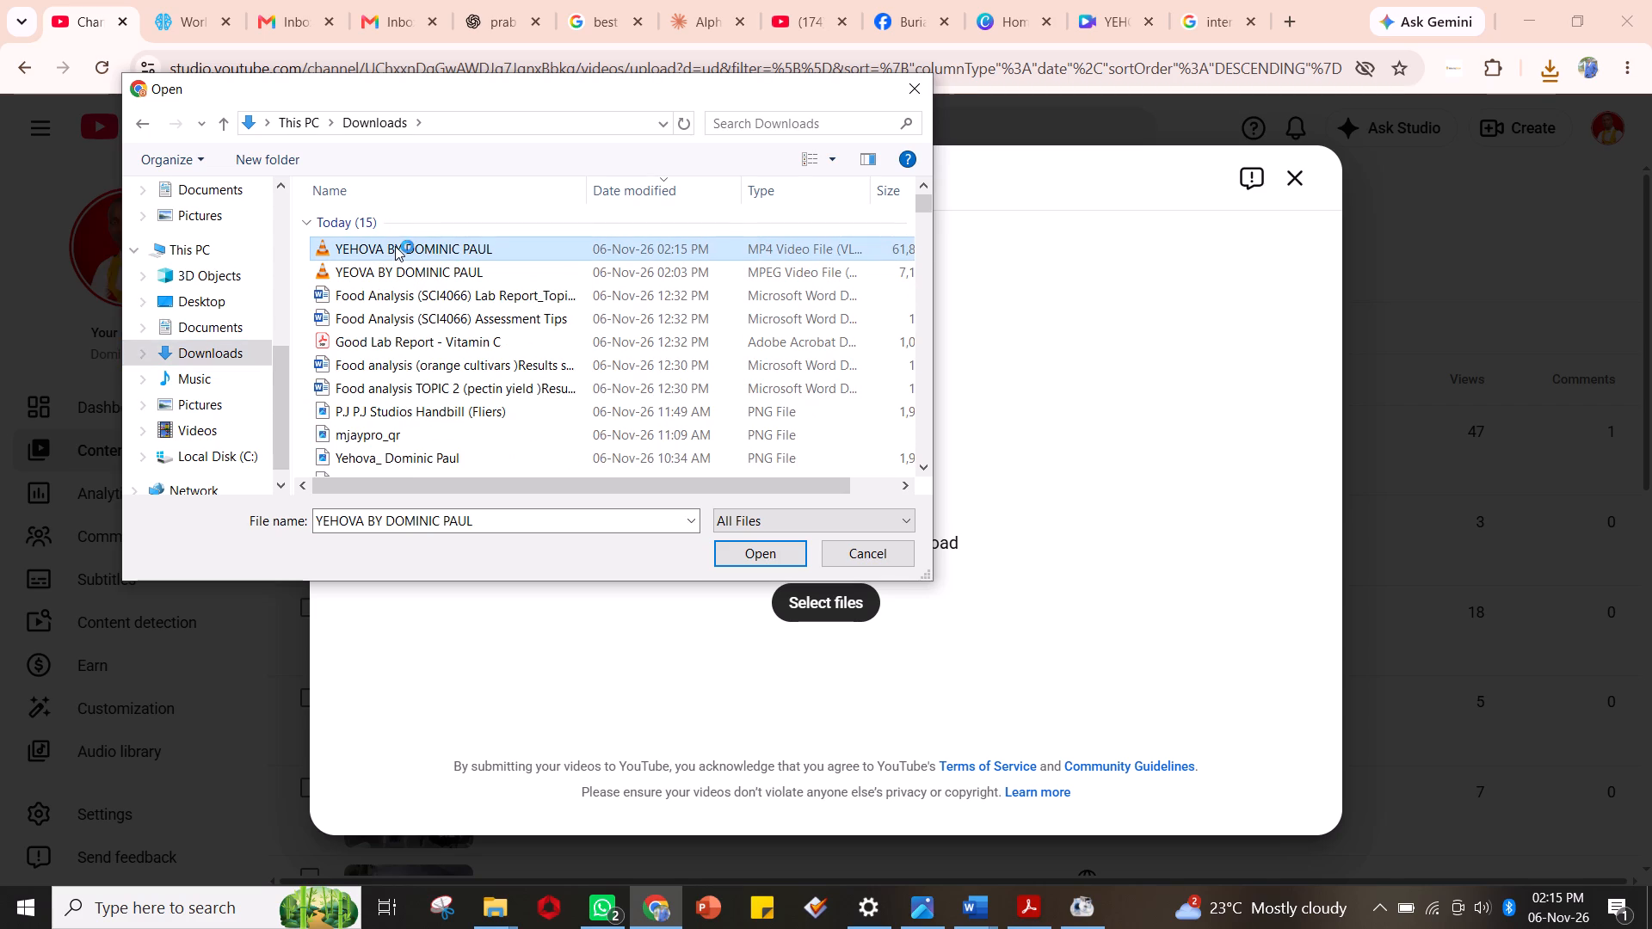
click(767, 550)
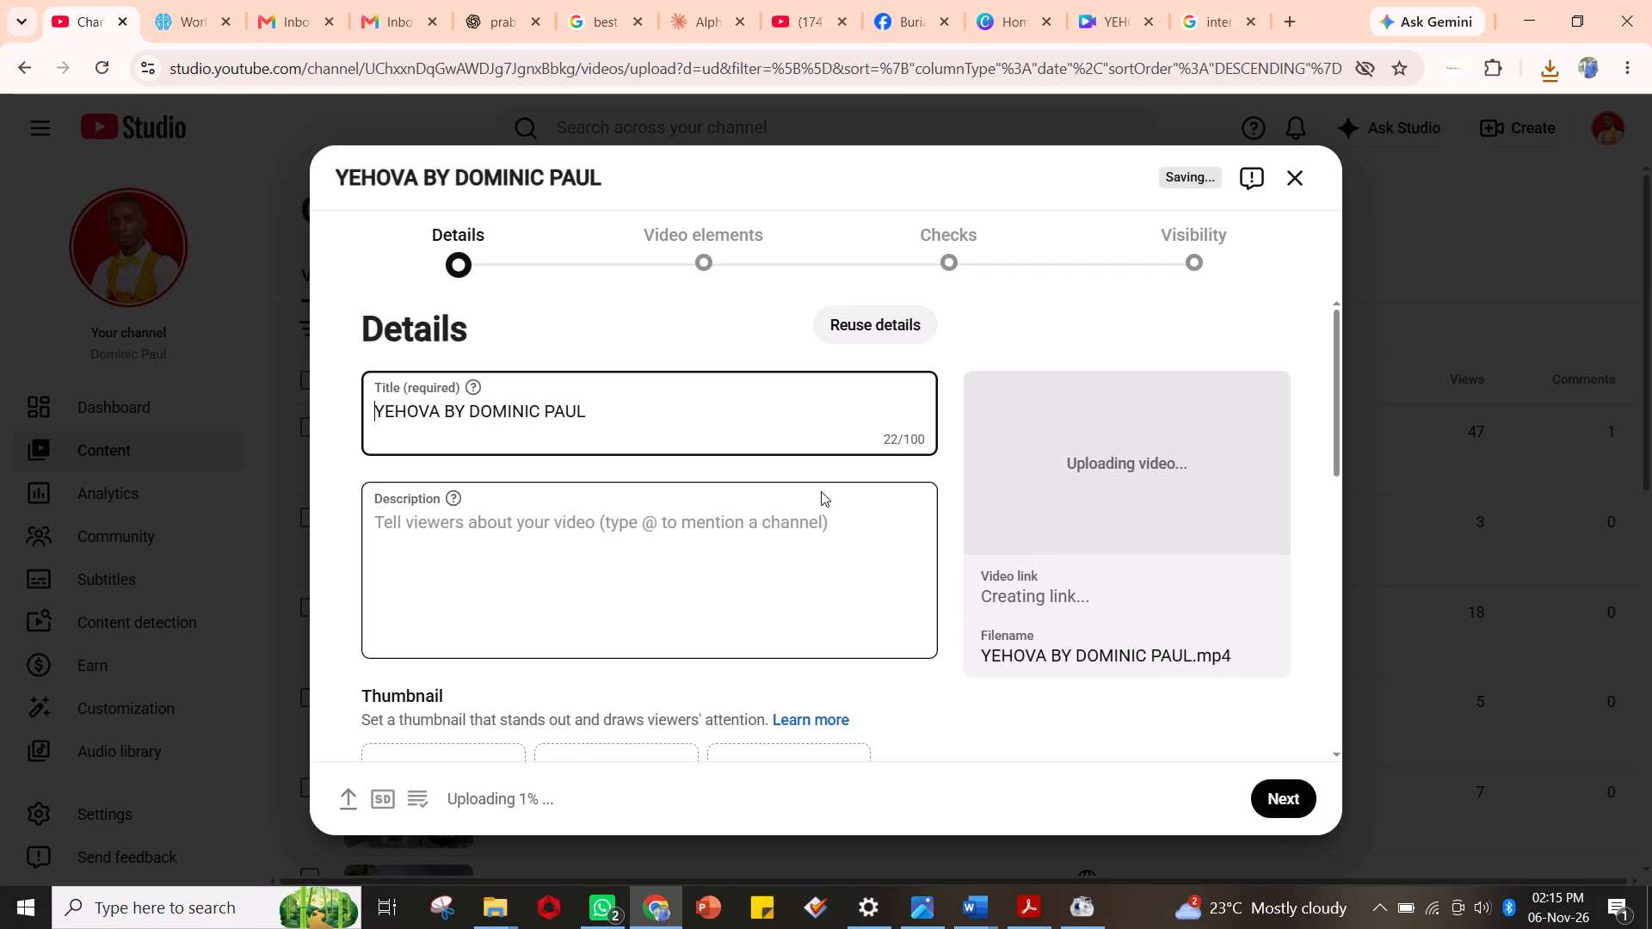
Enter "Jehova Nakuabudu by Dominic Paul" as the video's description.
click(398, 526)
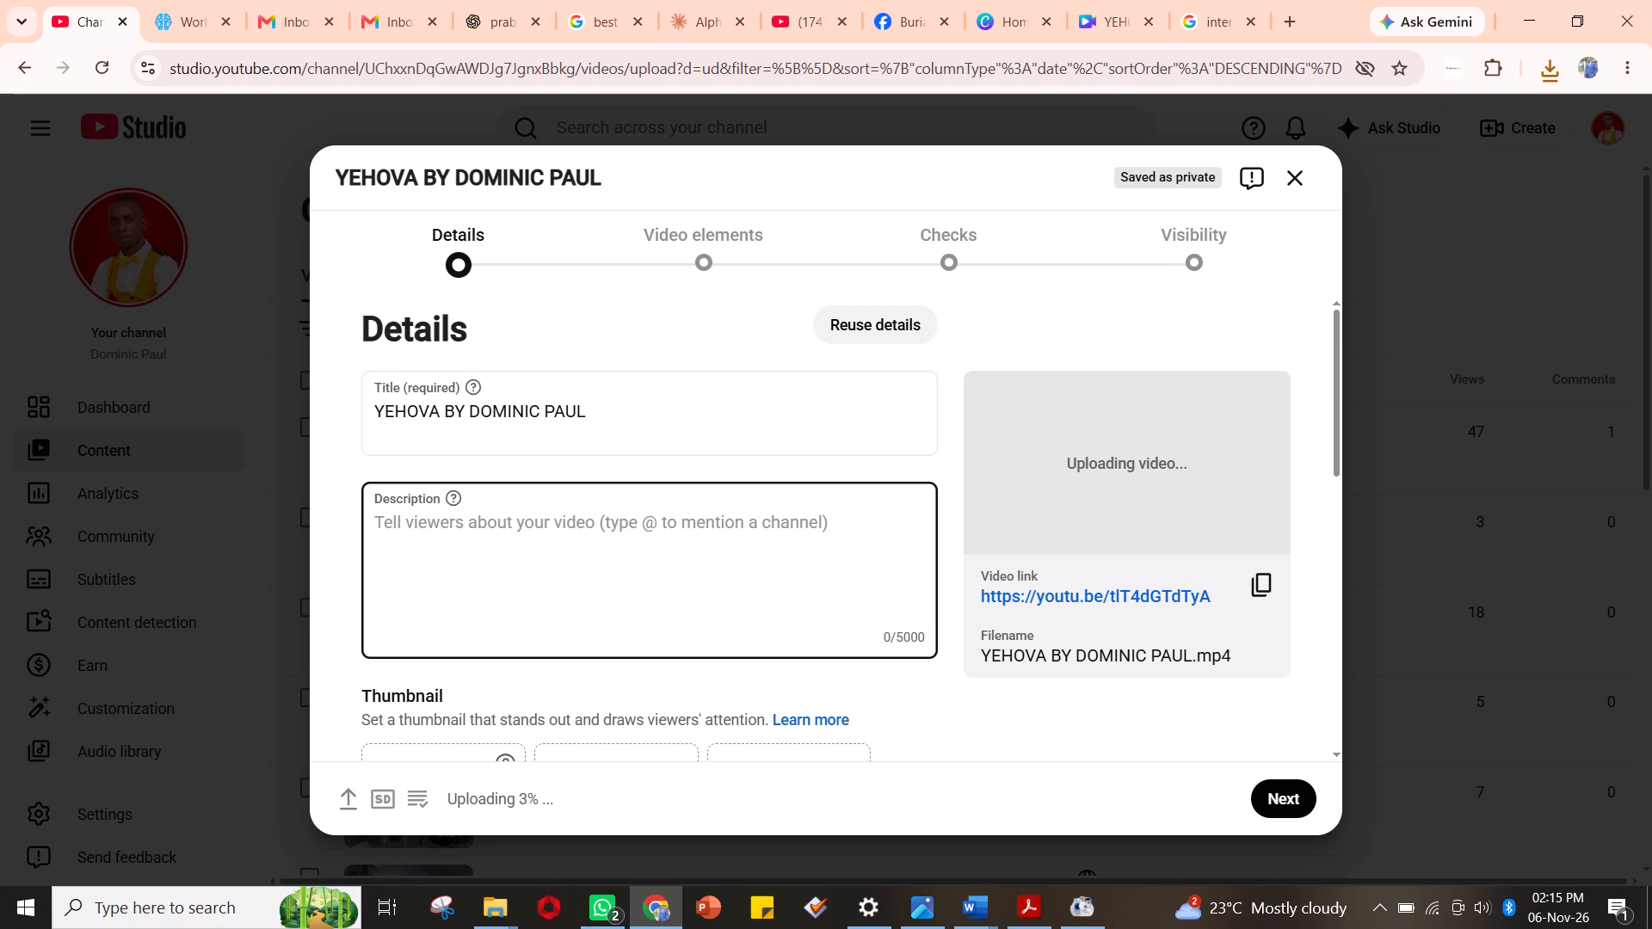
key(shift+j)
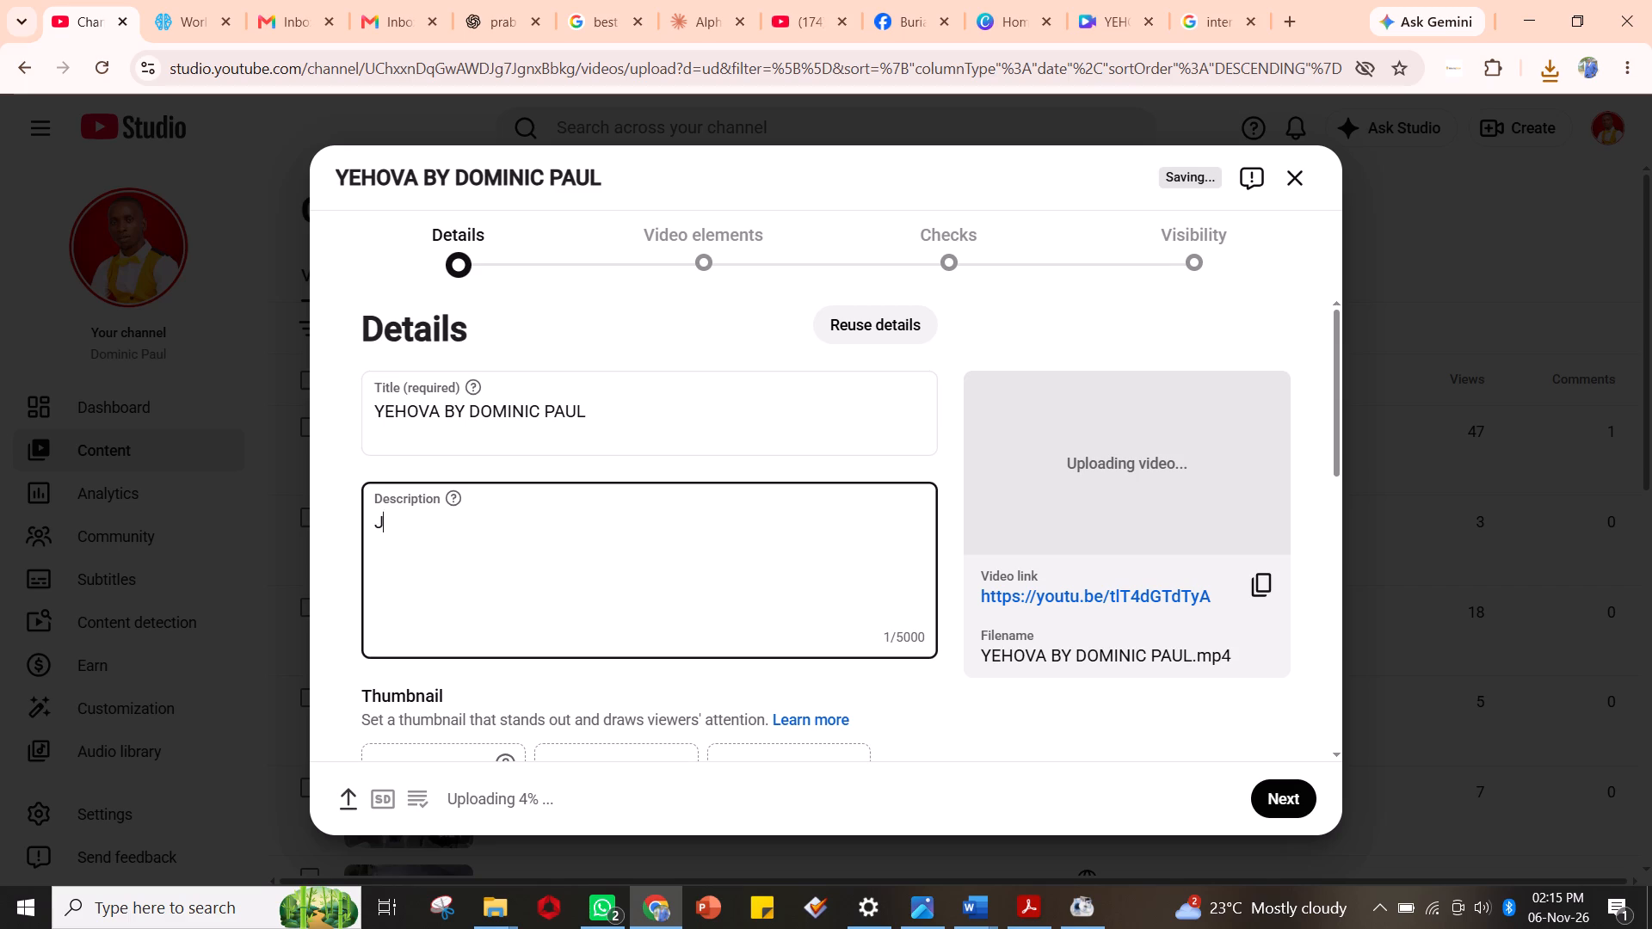
key(e)
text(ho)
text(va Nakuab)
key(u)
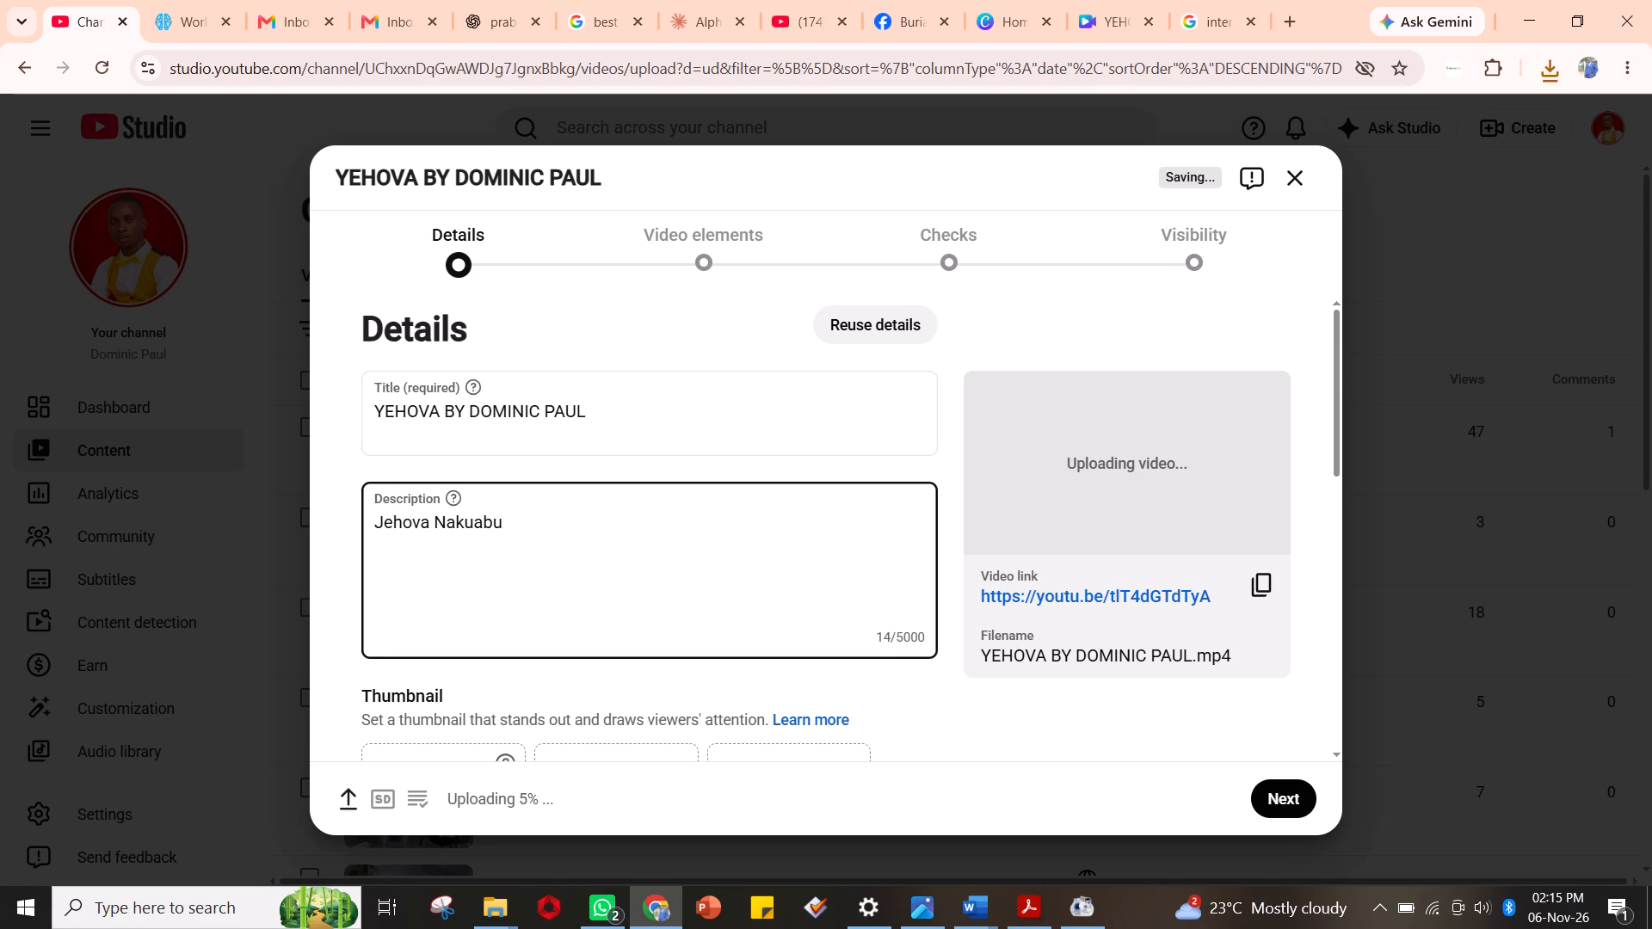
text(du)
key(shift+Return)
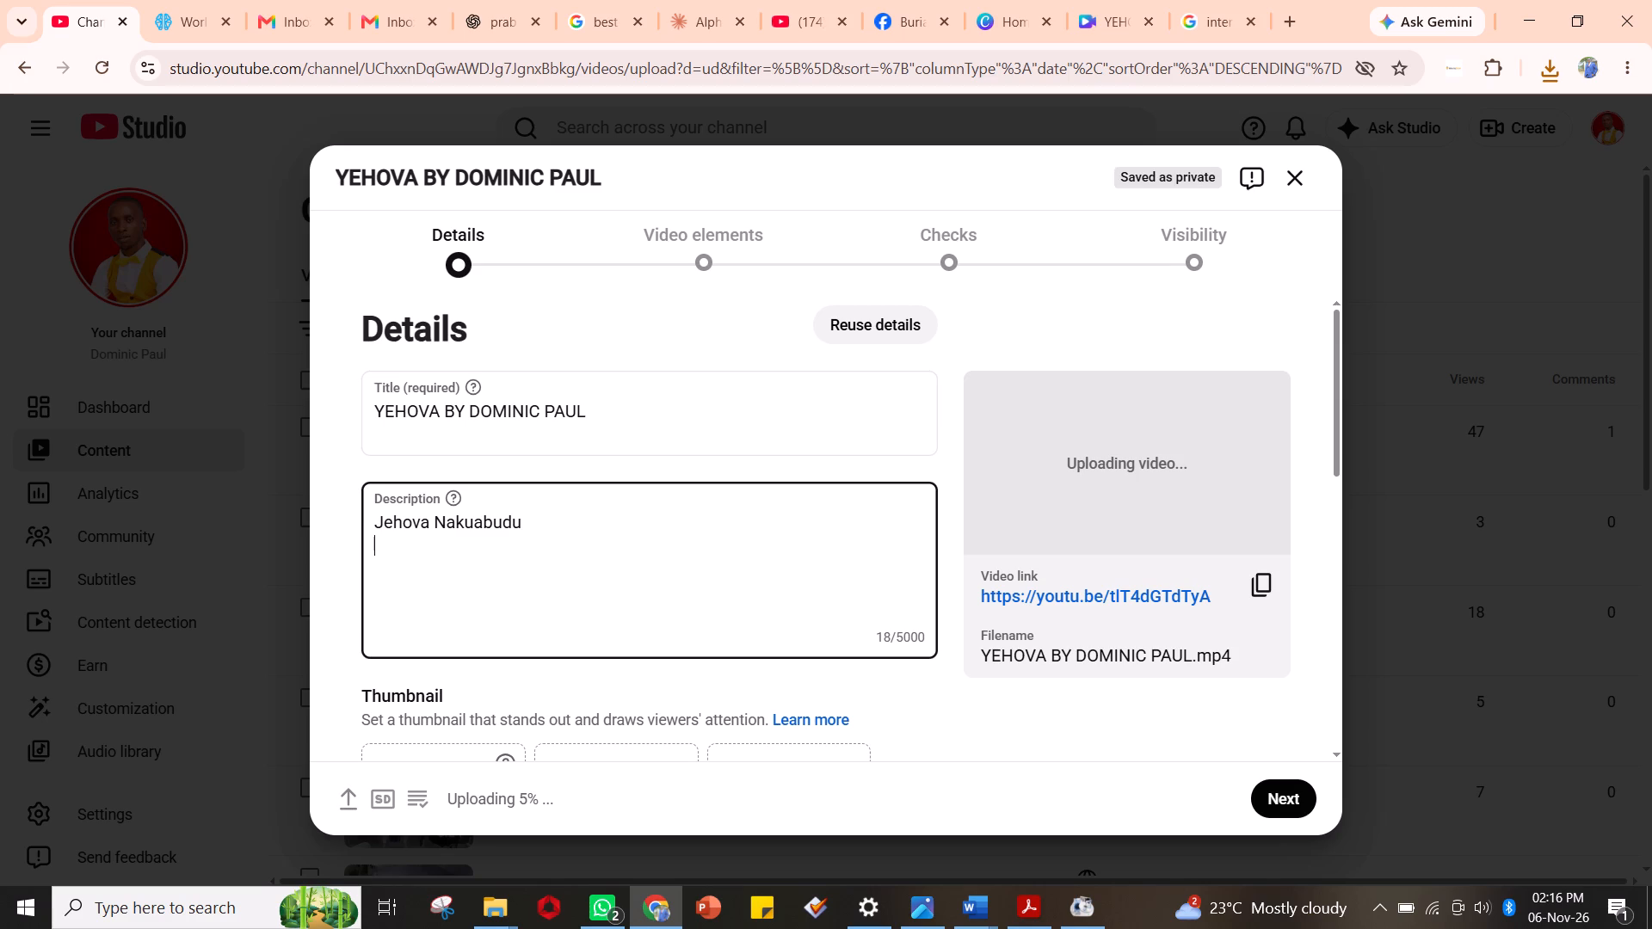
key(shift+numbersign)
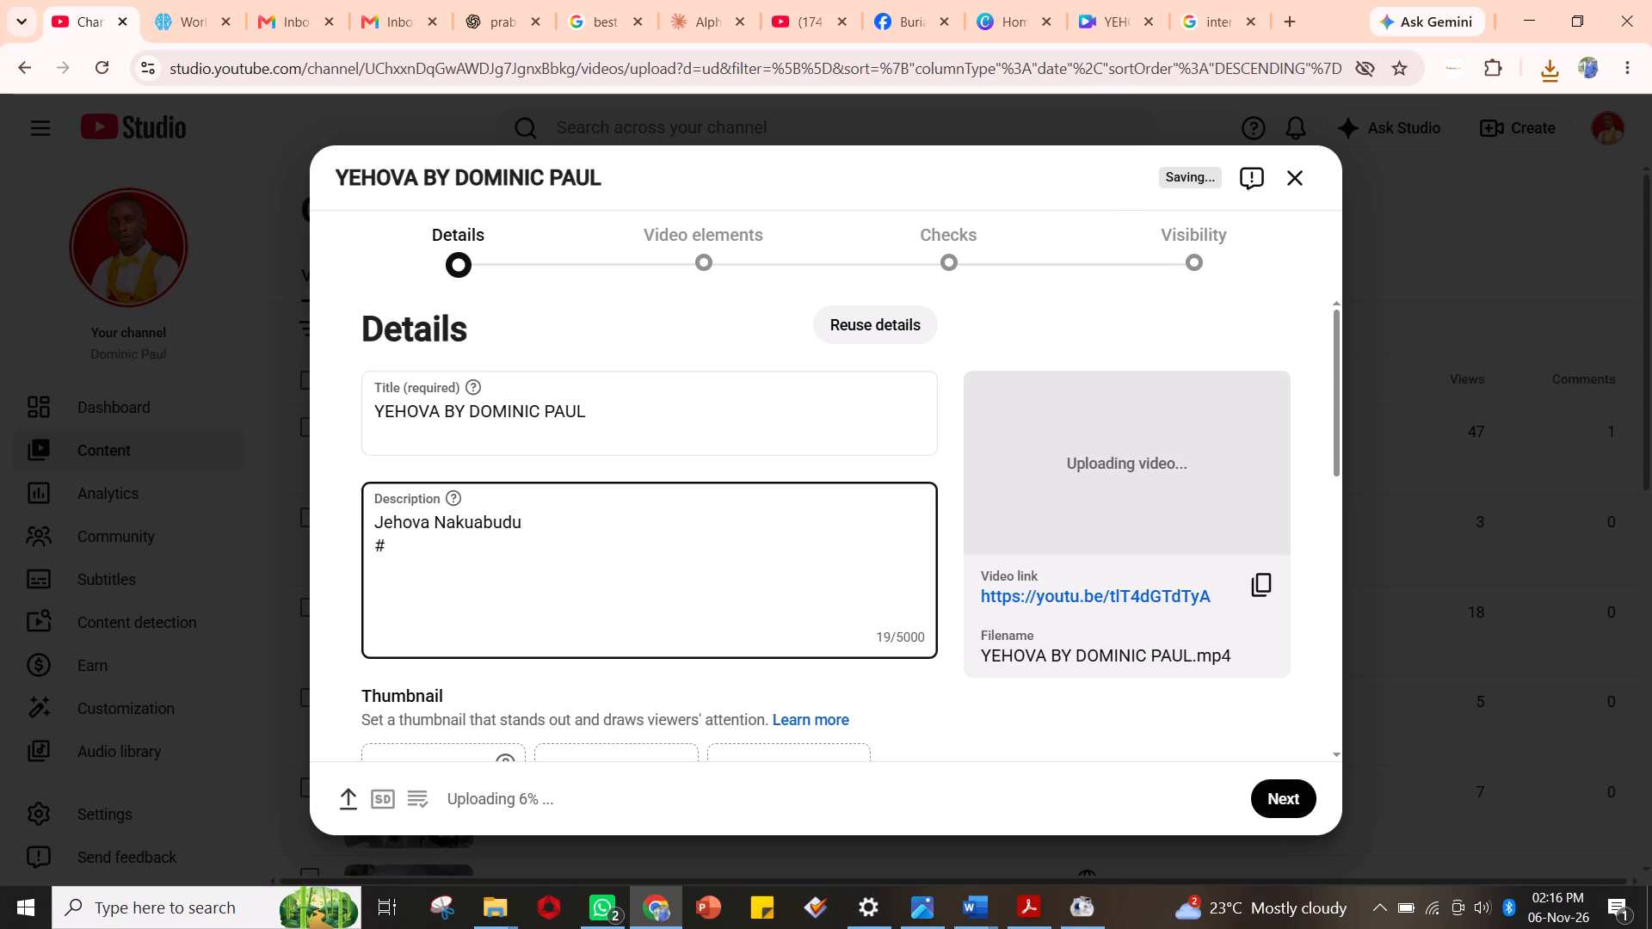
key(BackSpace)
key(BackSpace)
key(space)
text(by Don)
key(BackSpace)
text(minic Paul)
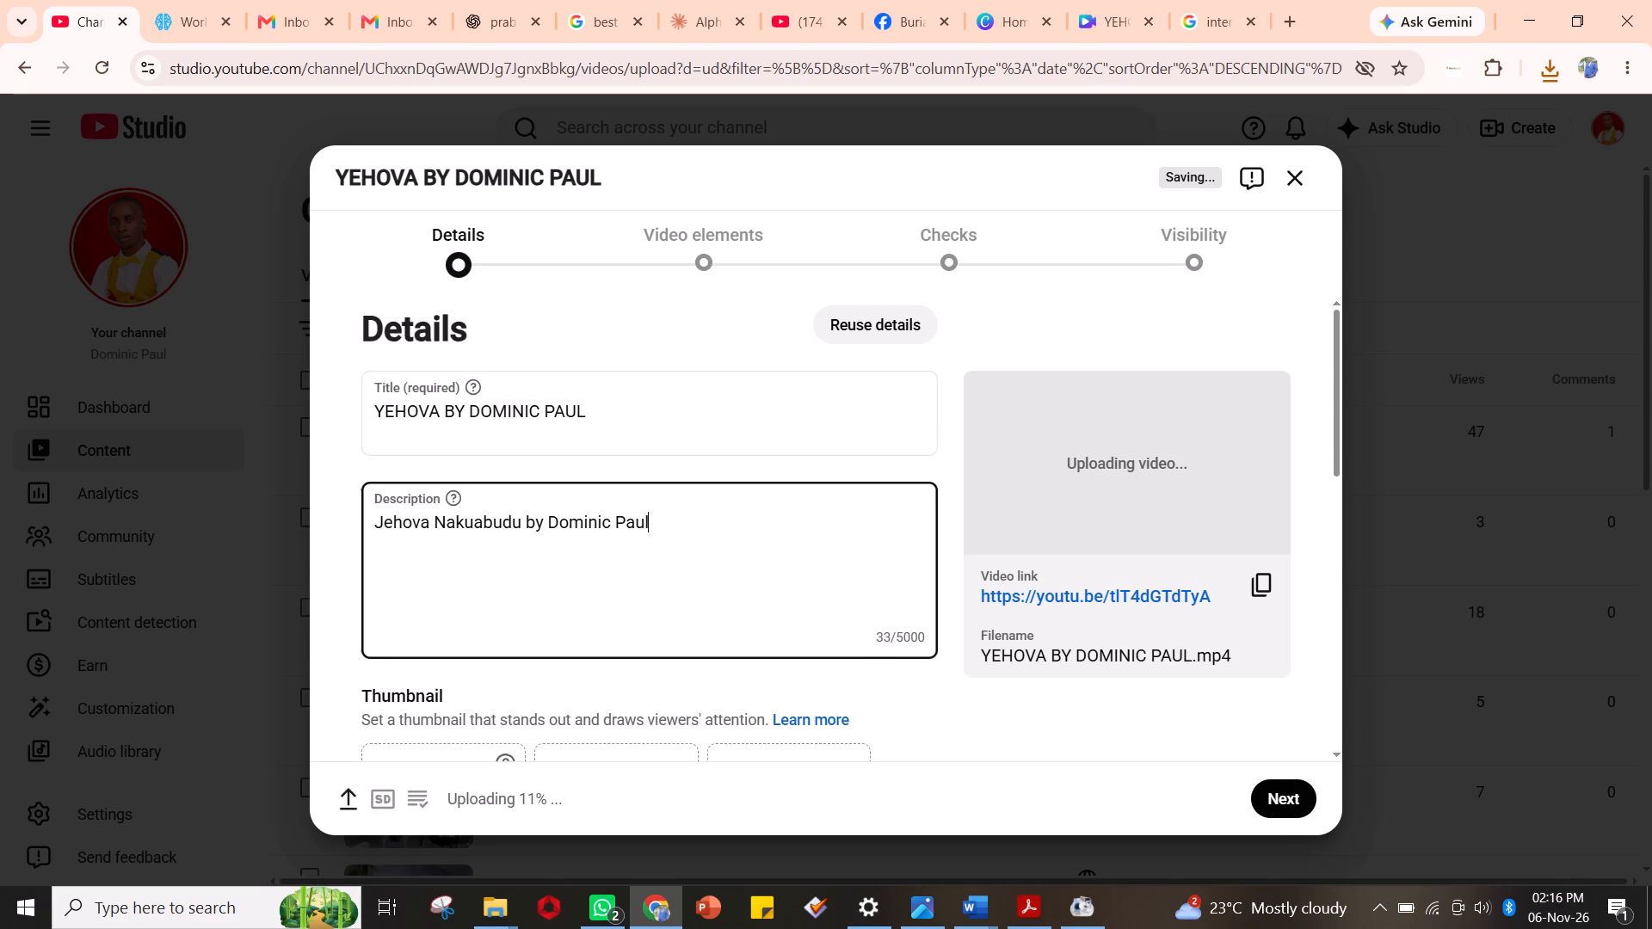
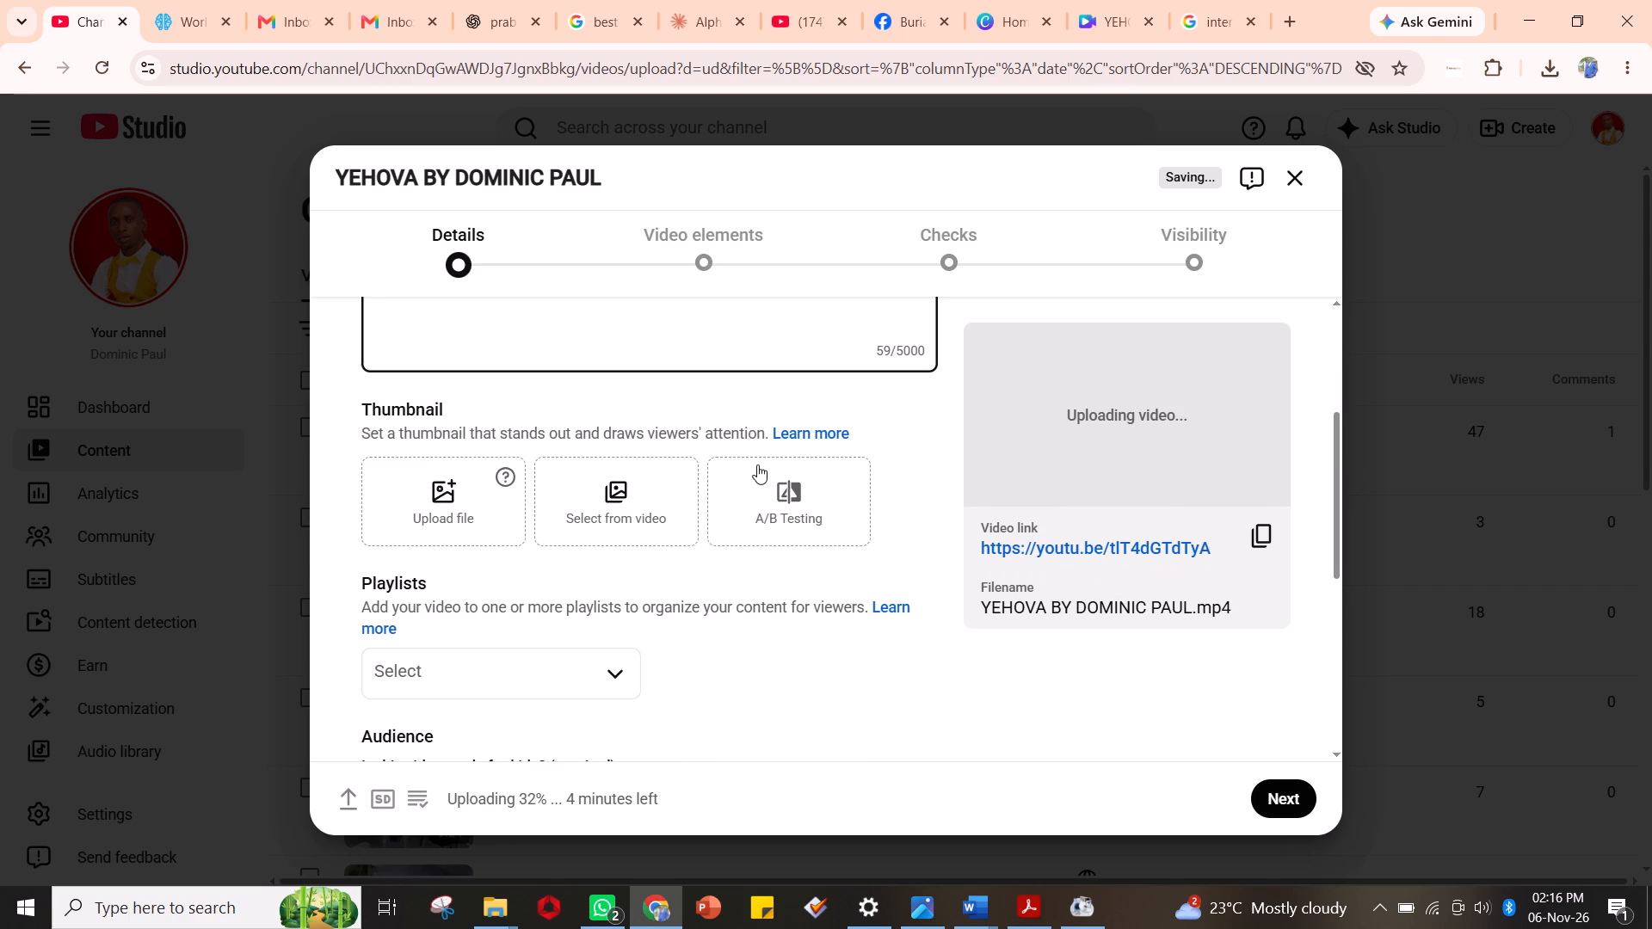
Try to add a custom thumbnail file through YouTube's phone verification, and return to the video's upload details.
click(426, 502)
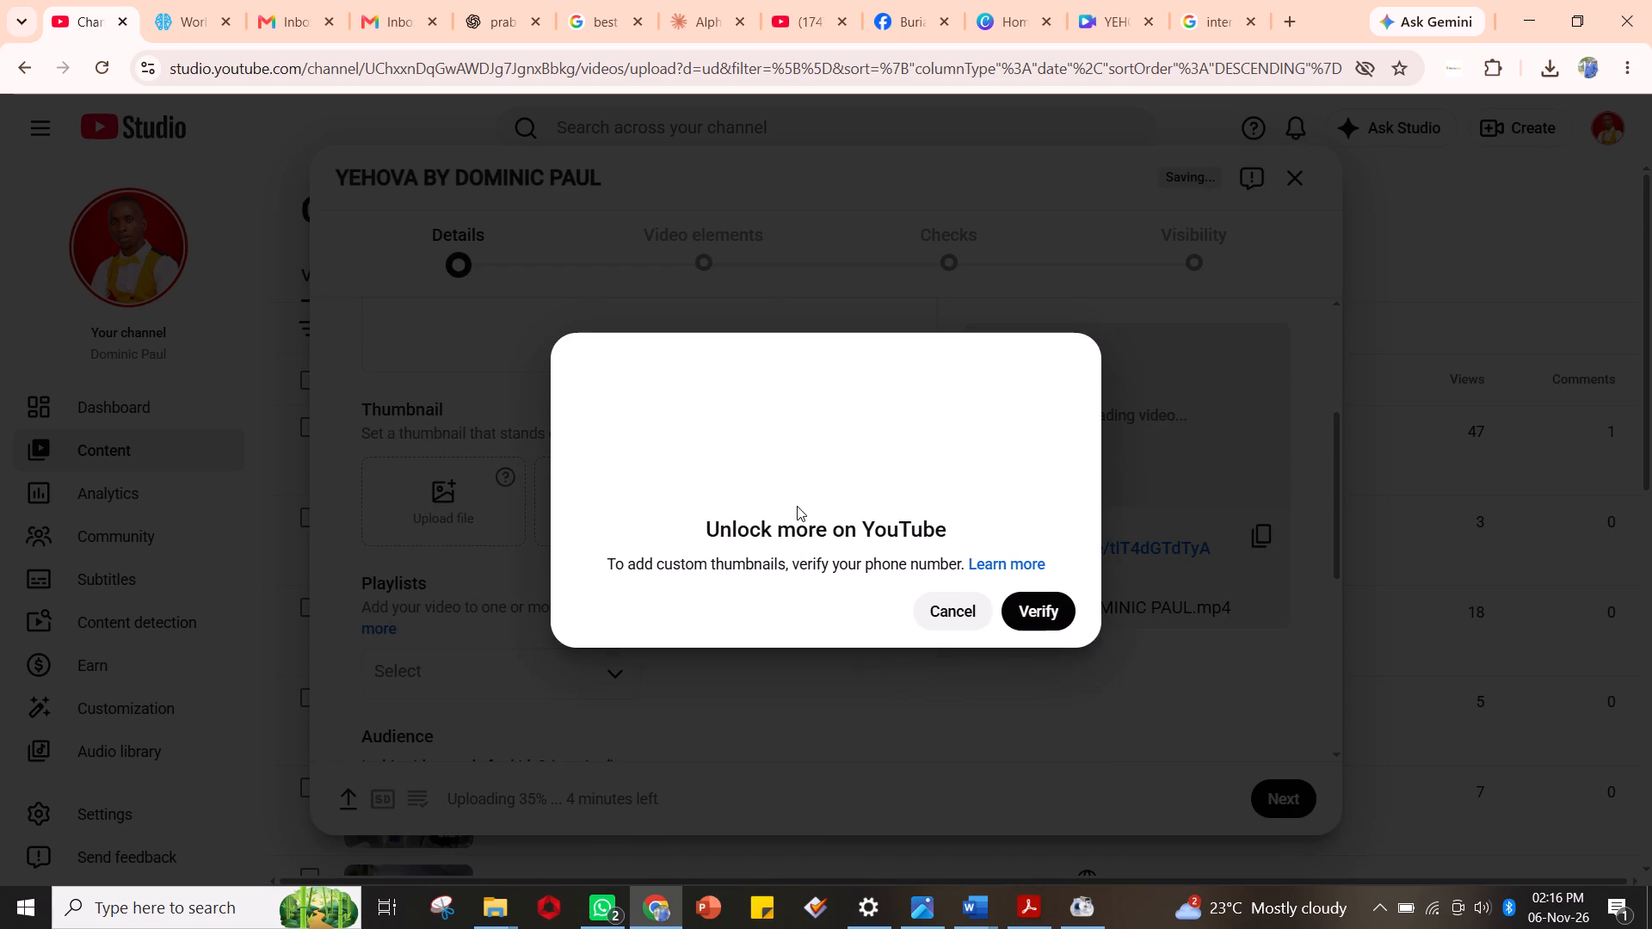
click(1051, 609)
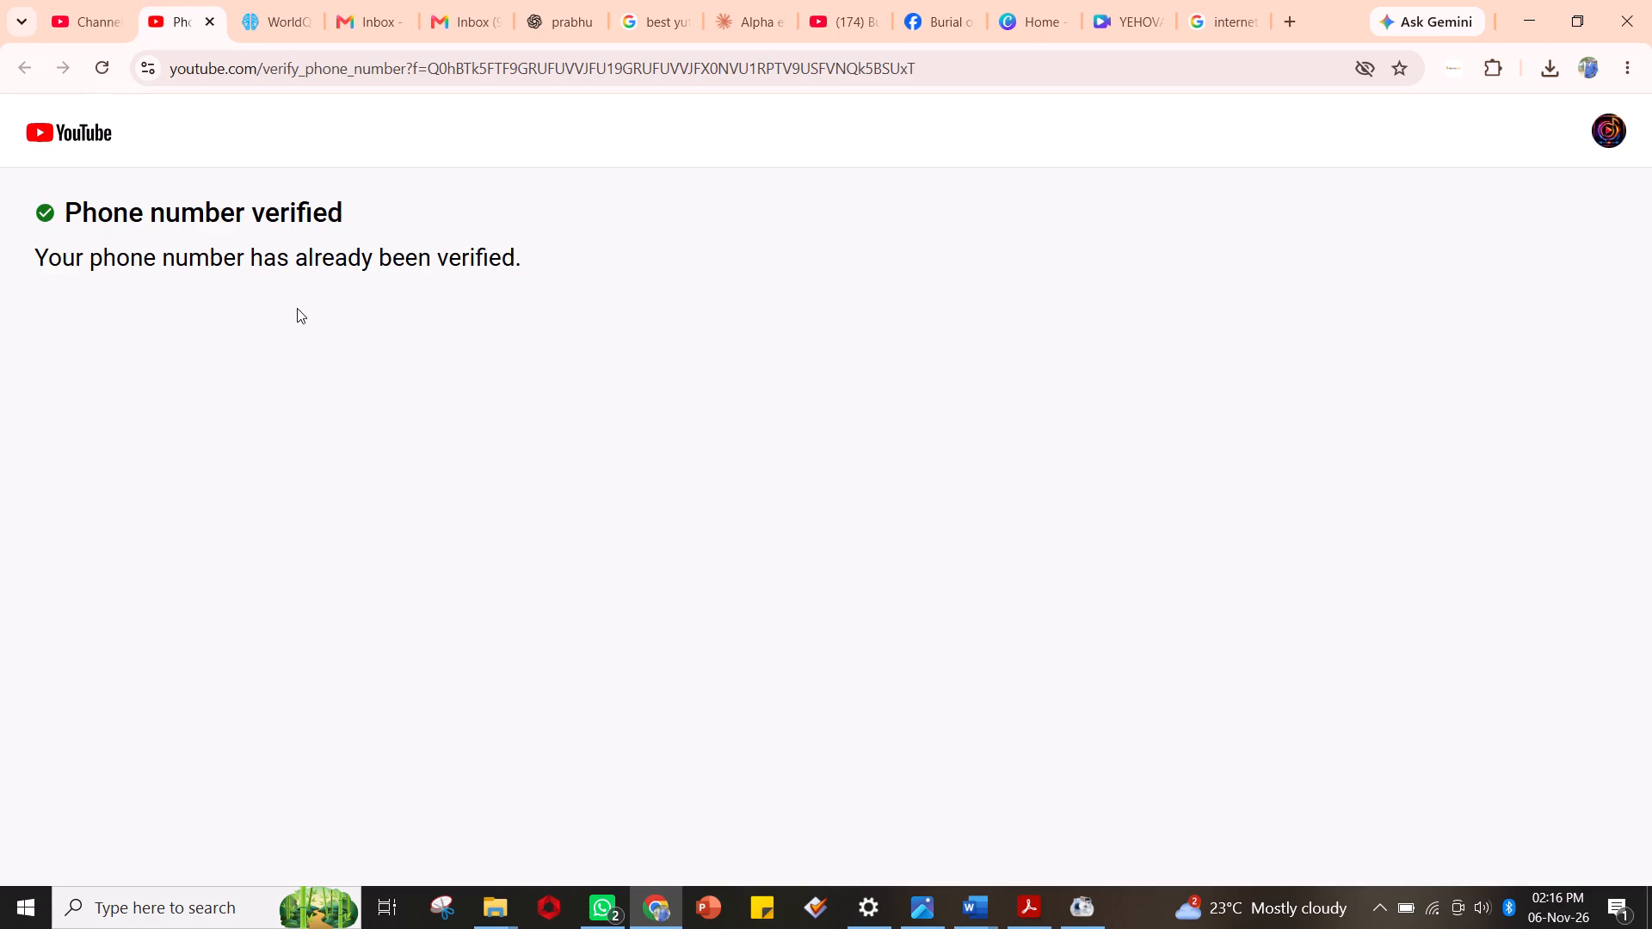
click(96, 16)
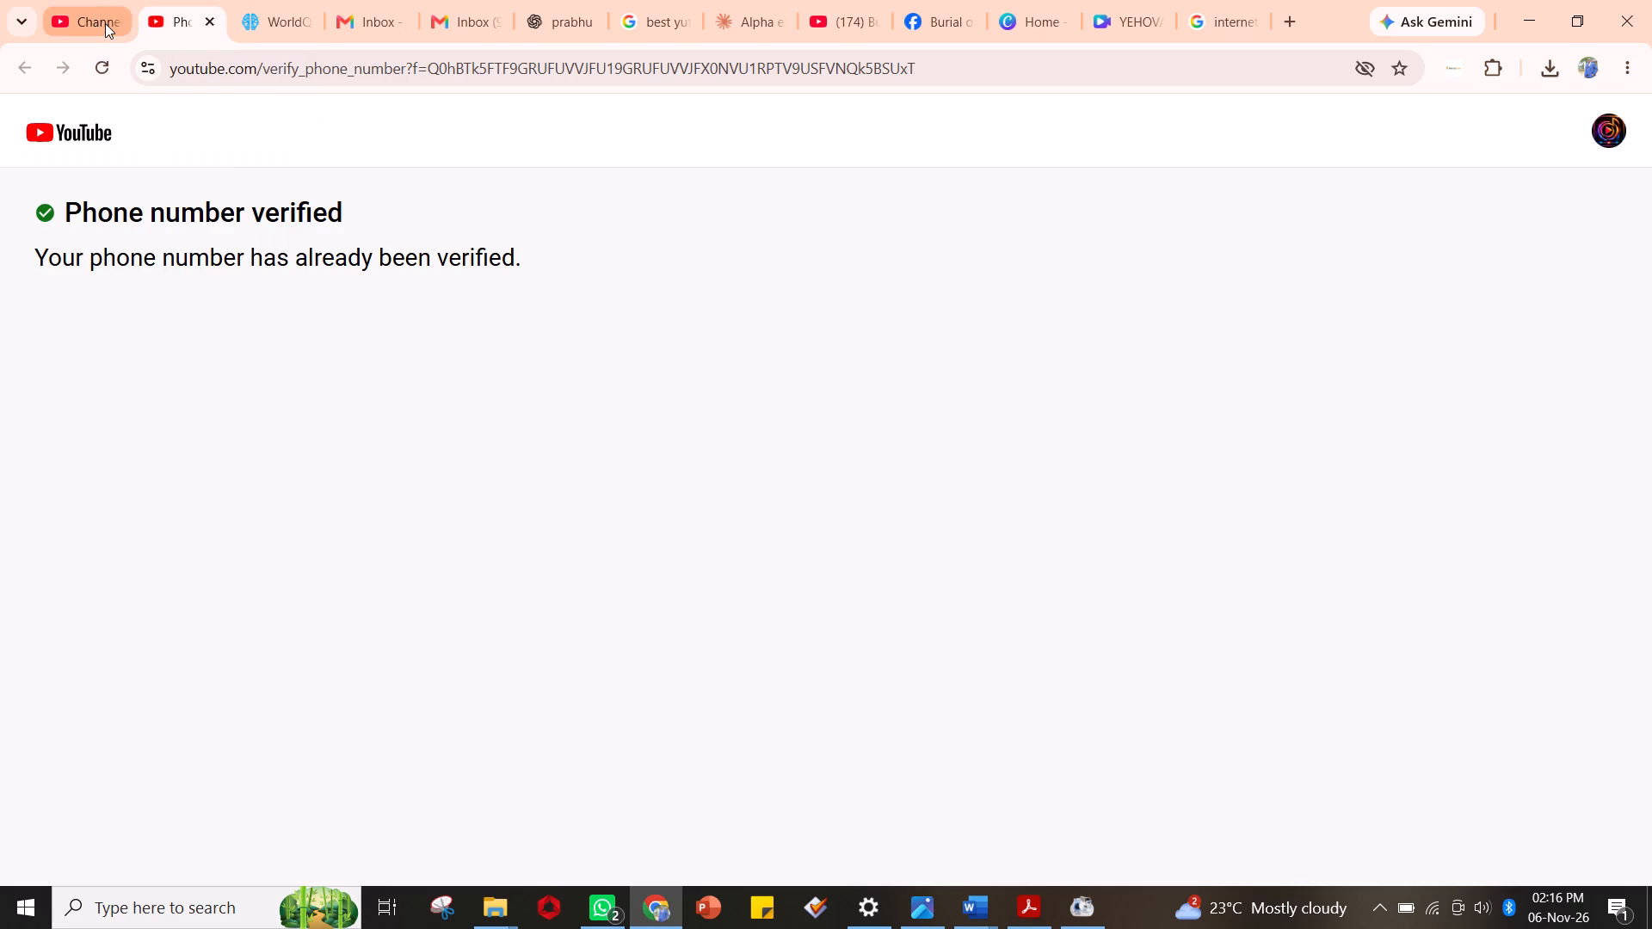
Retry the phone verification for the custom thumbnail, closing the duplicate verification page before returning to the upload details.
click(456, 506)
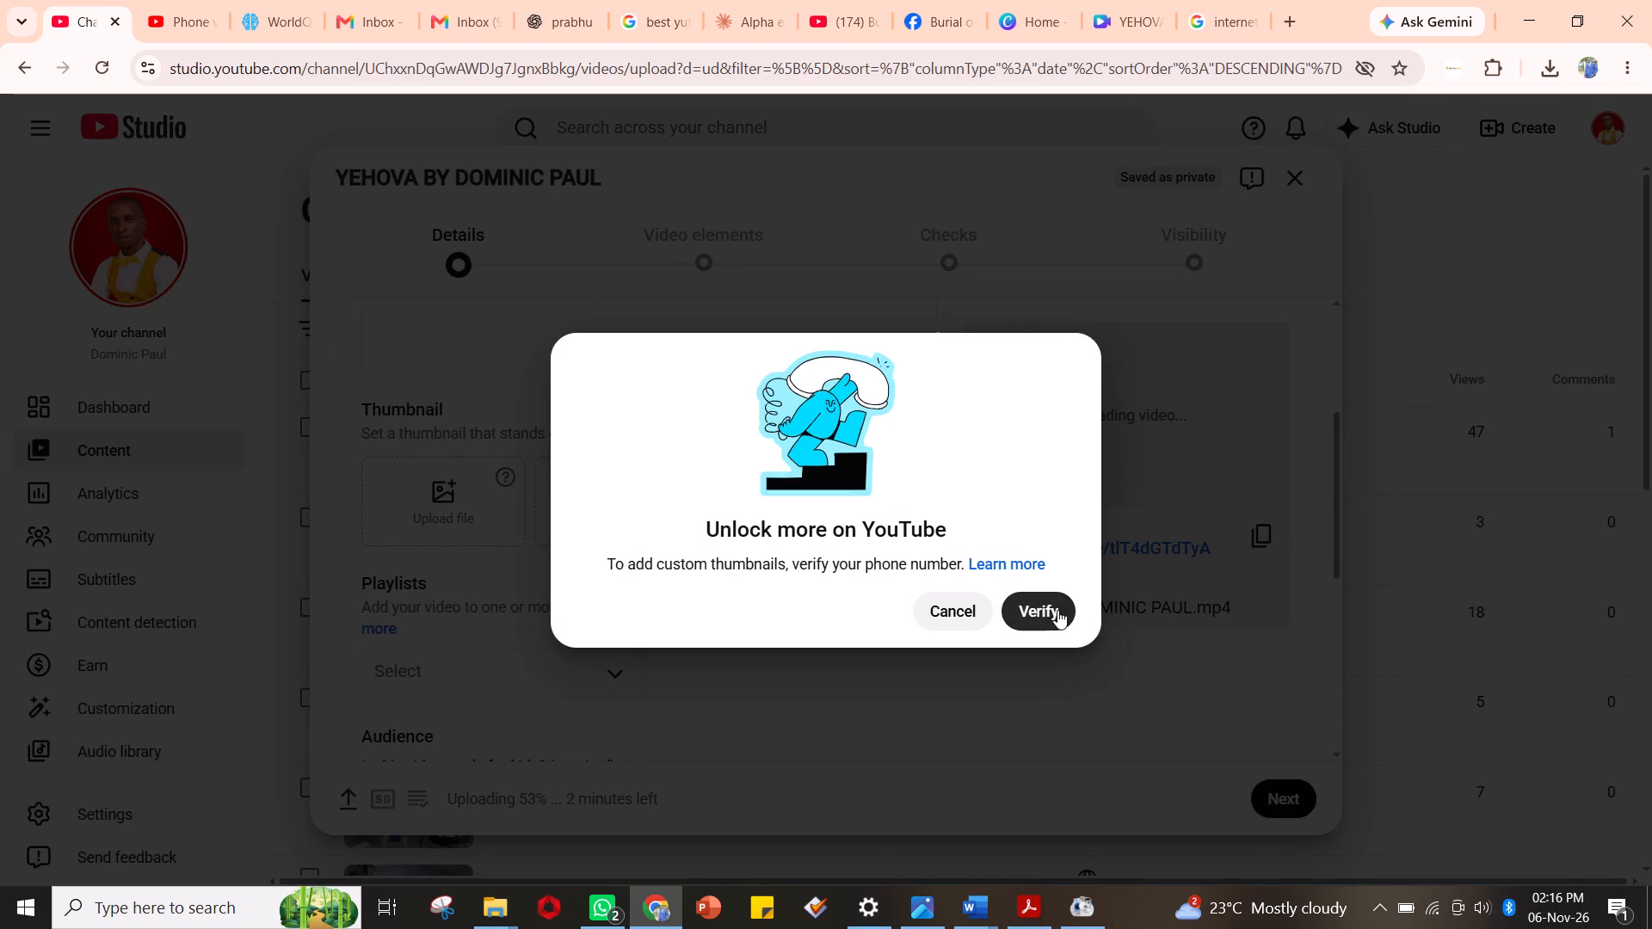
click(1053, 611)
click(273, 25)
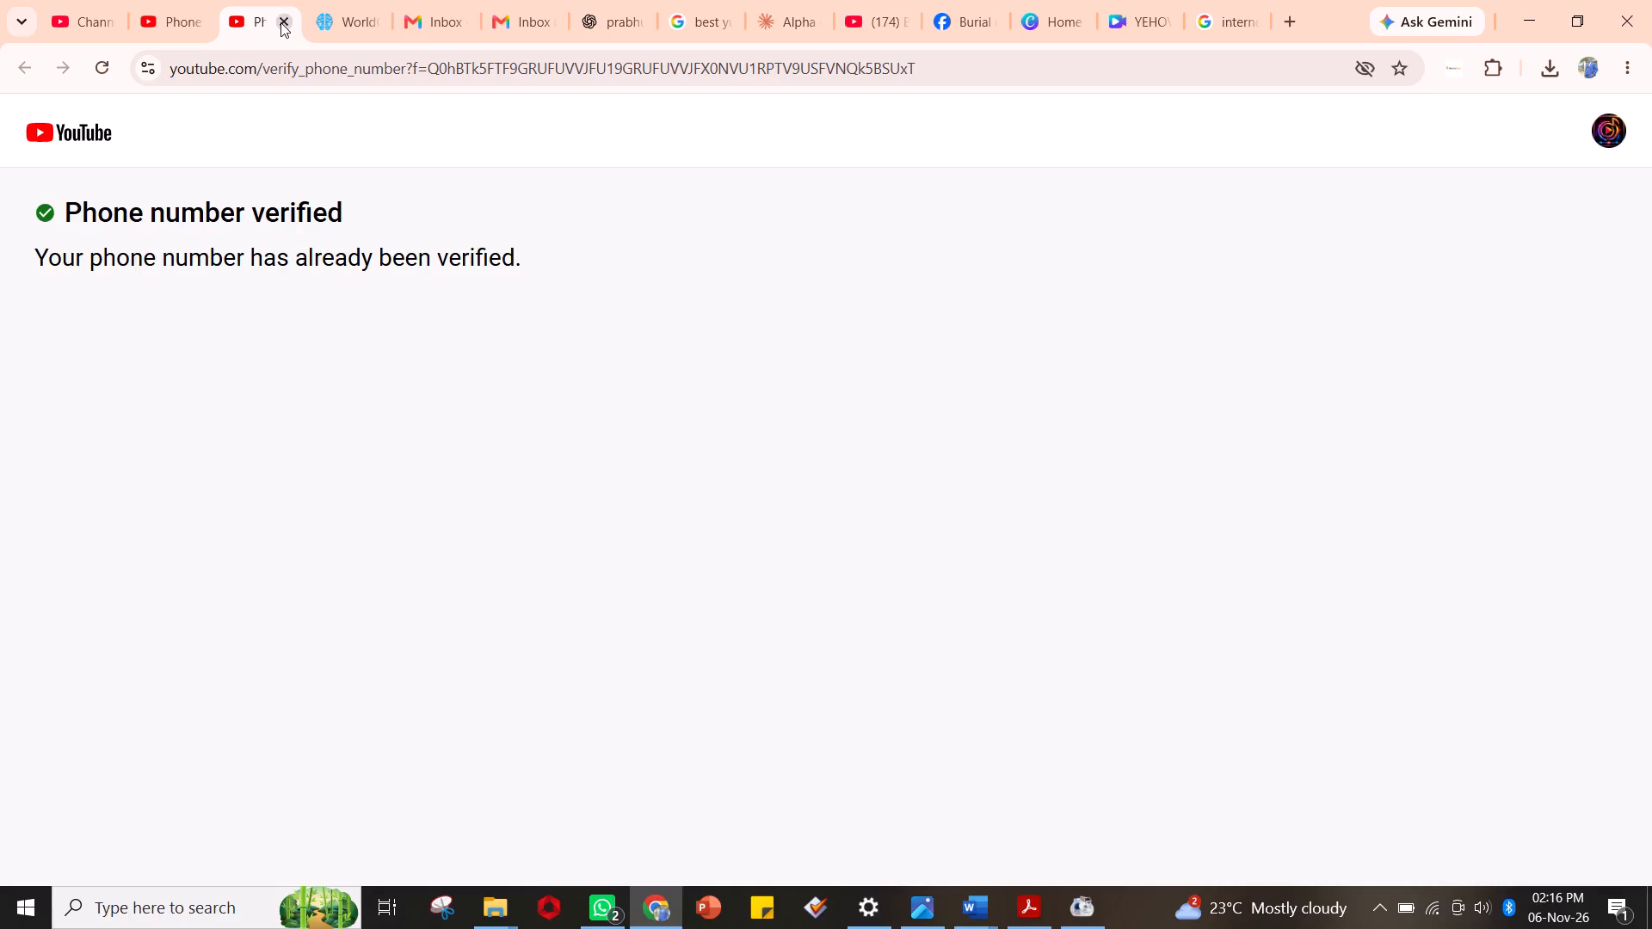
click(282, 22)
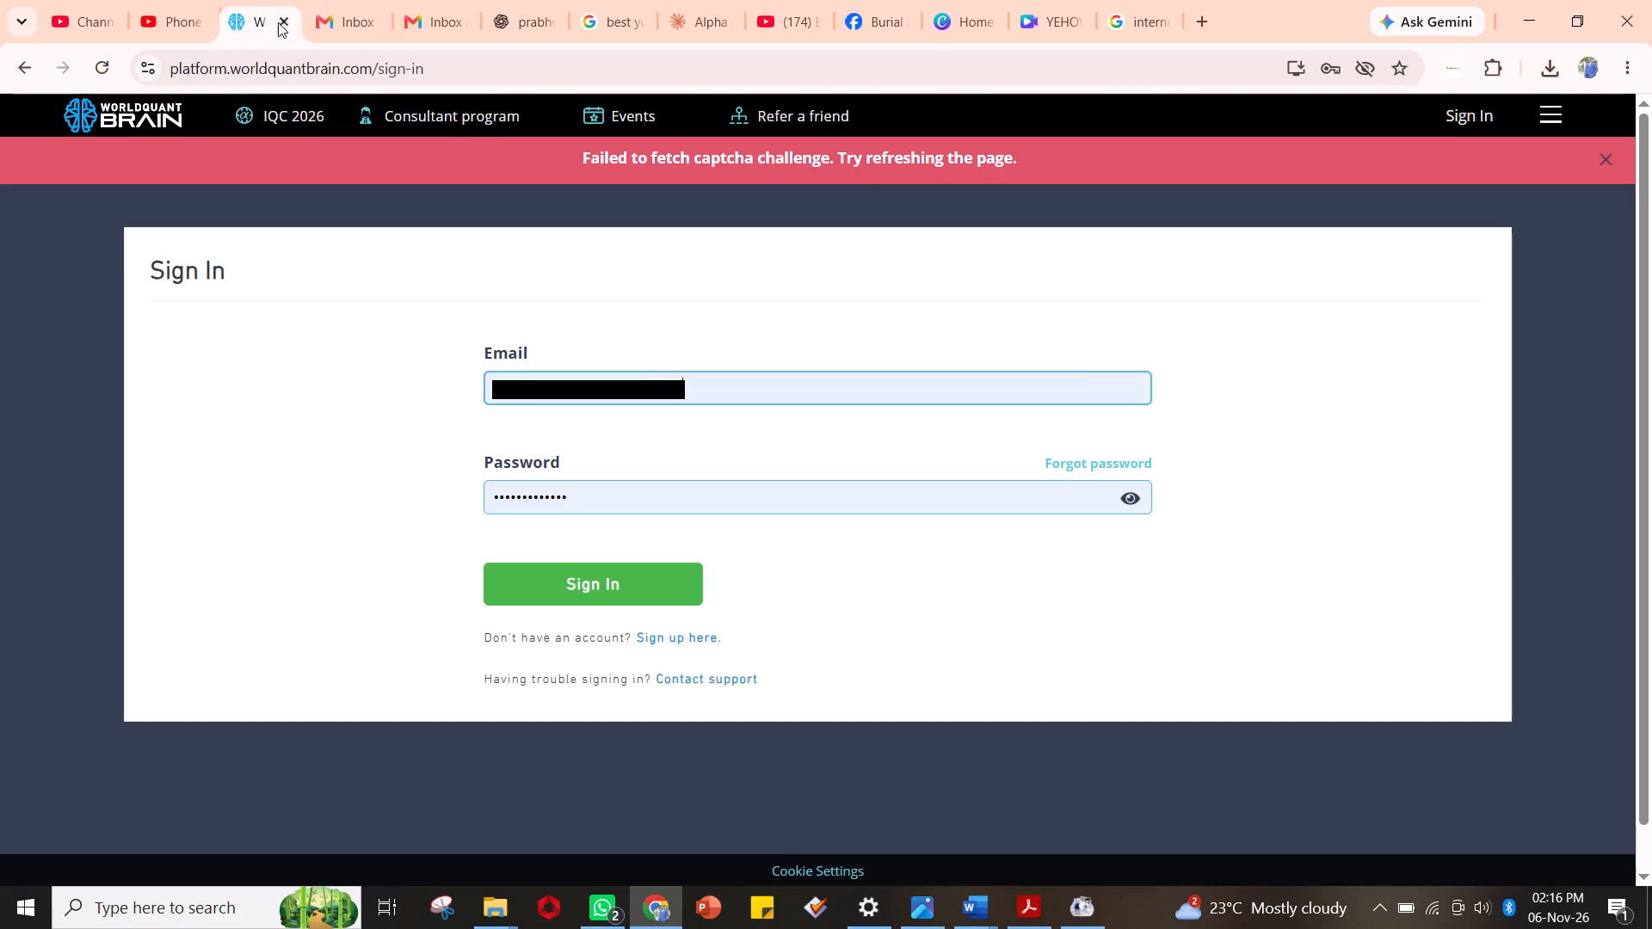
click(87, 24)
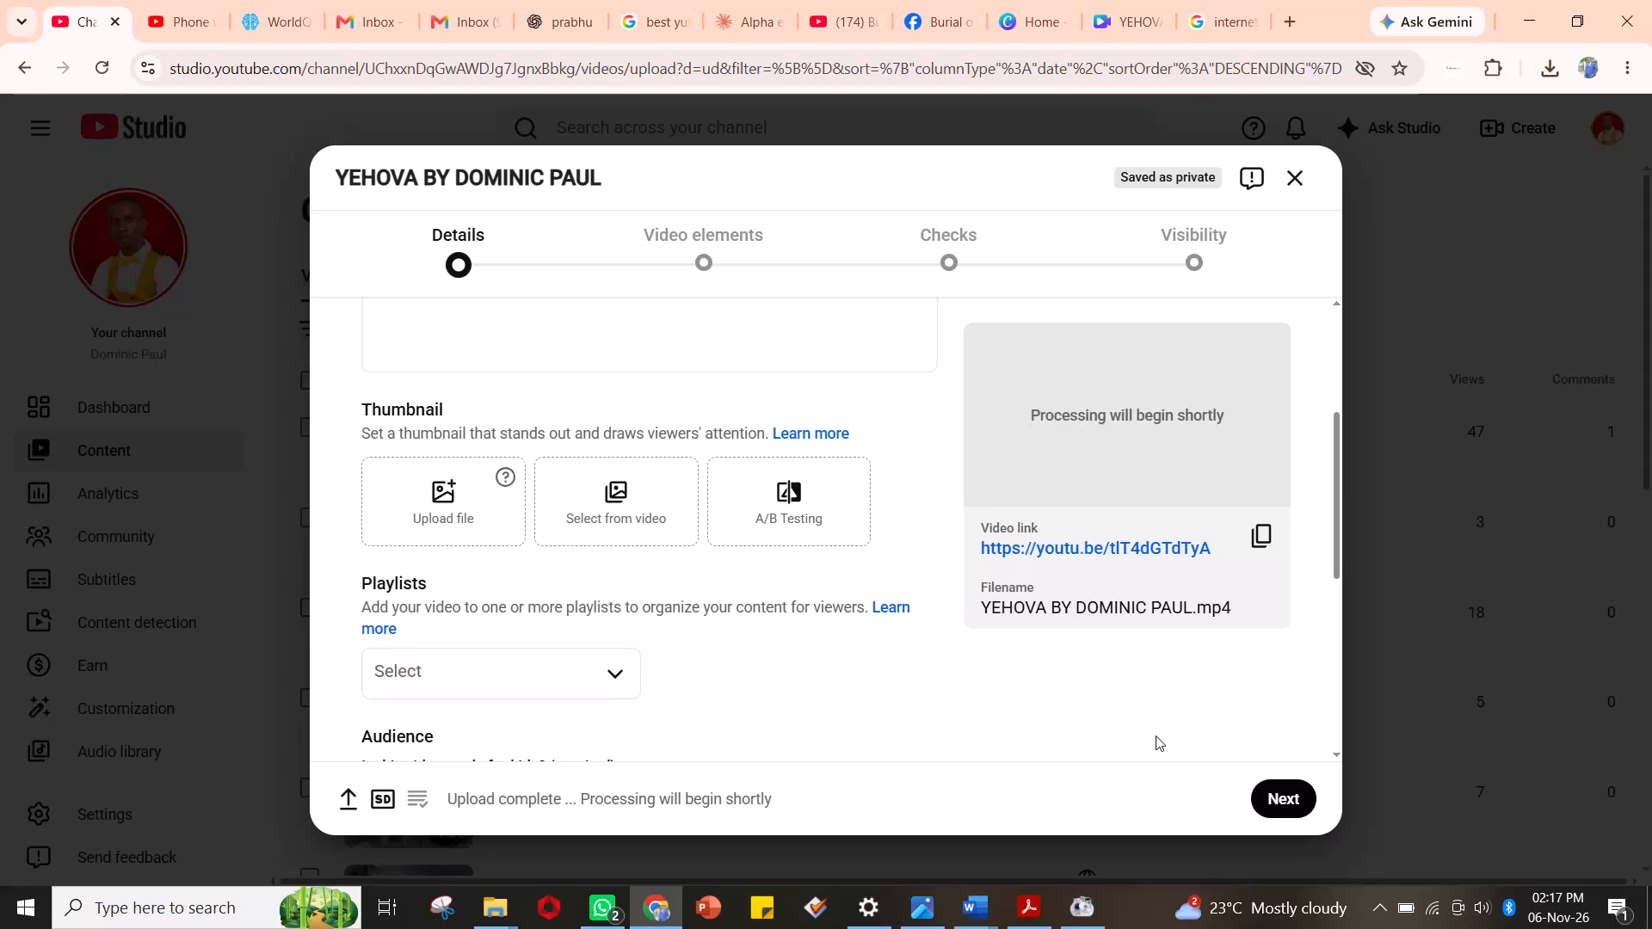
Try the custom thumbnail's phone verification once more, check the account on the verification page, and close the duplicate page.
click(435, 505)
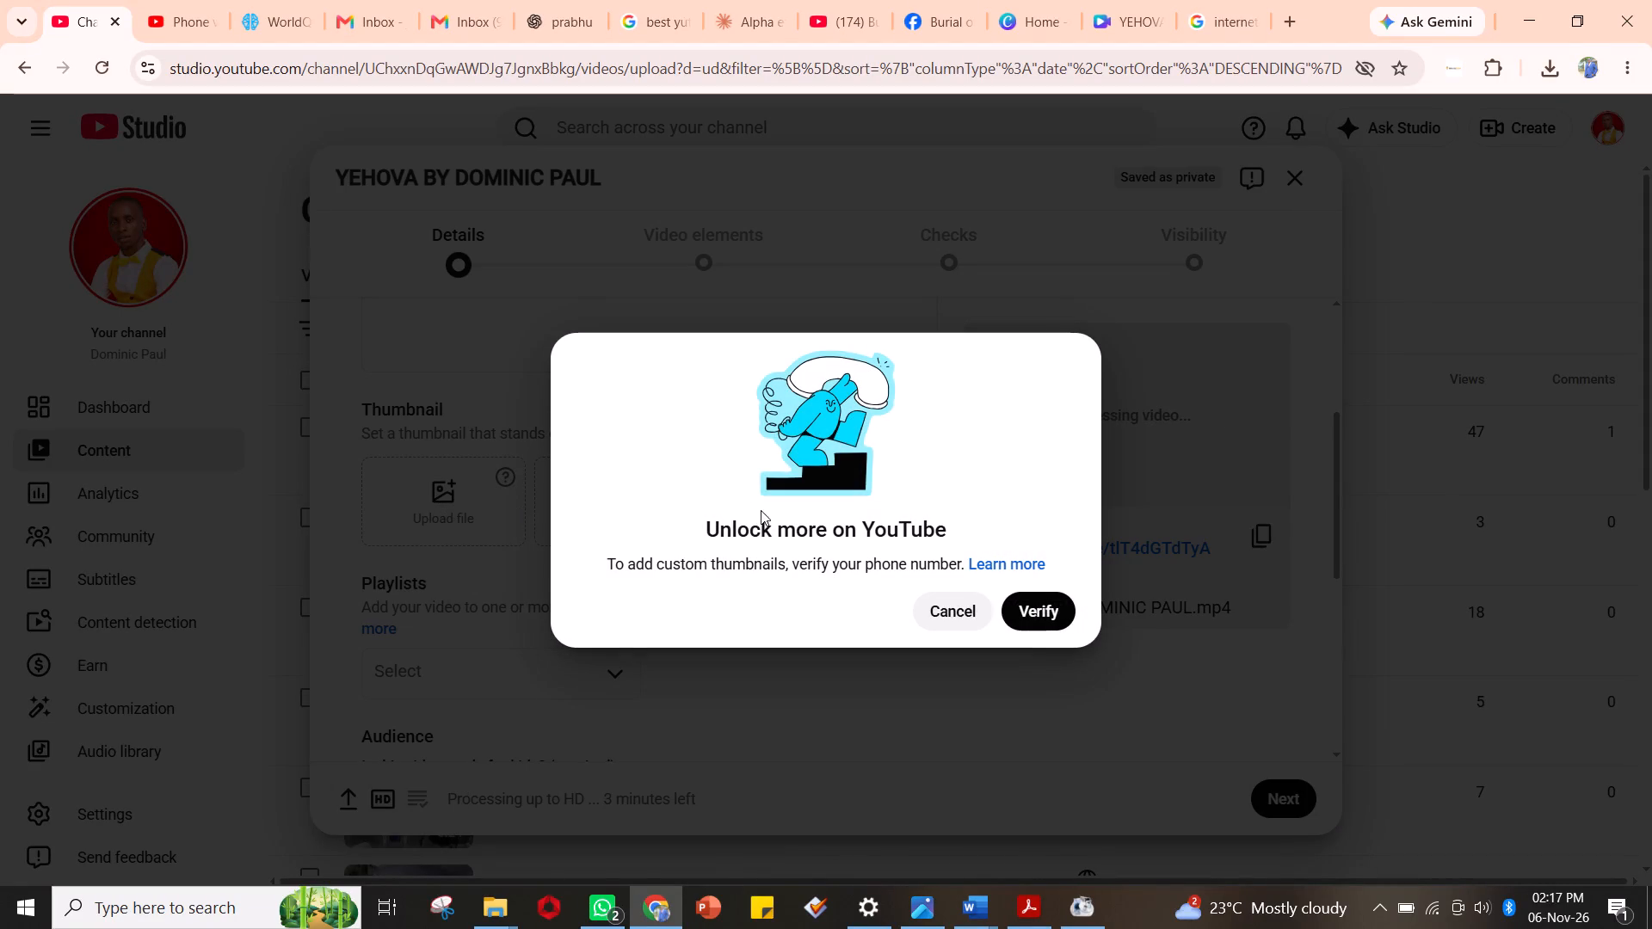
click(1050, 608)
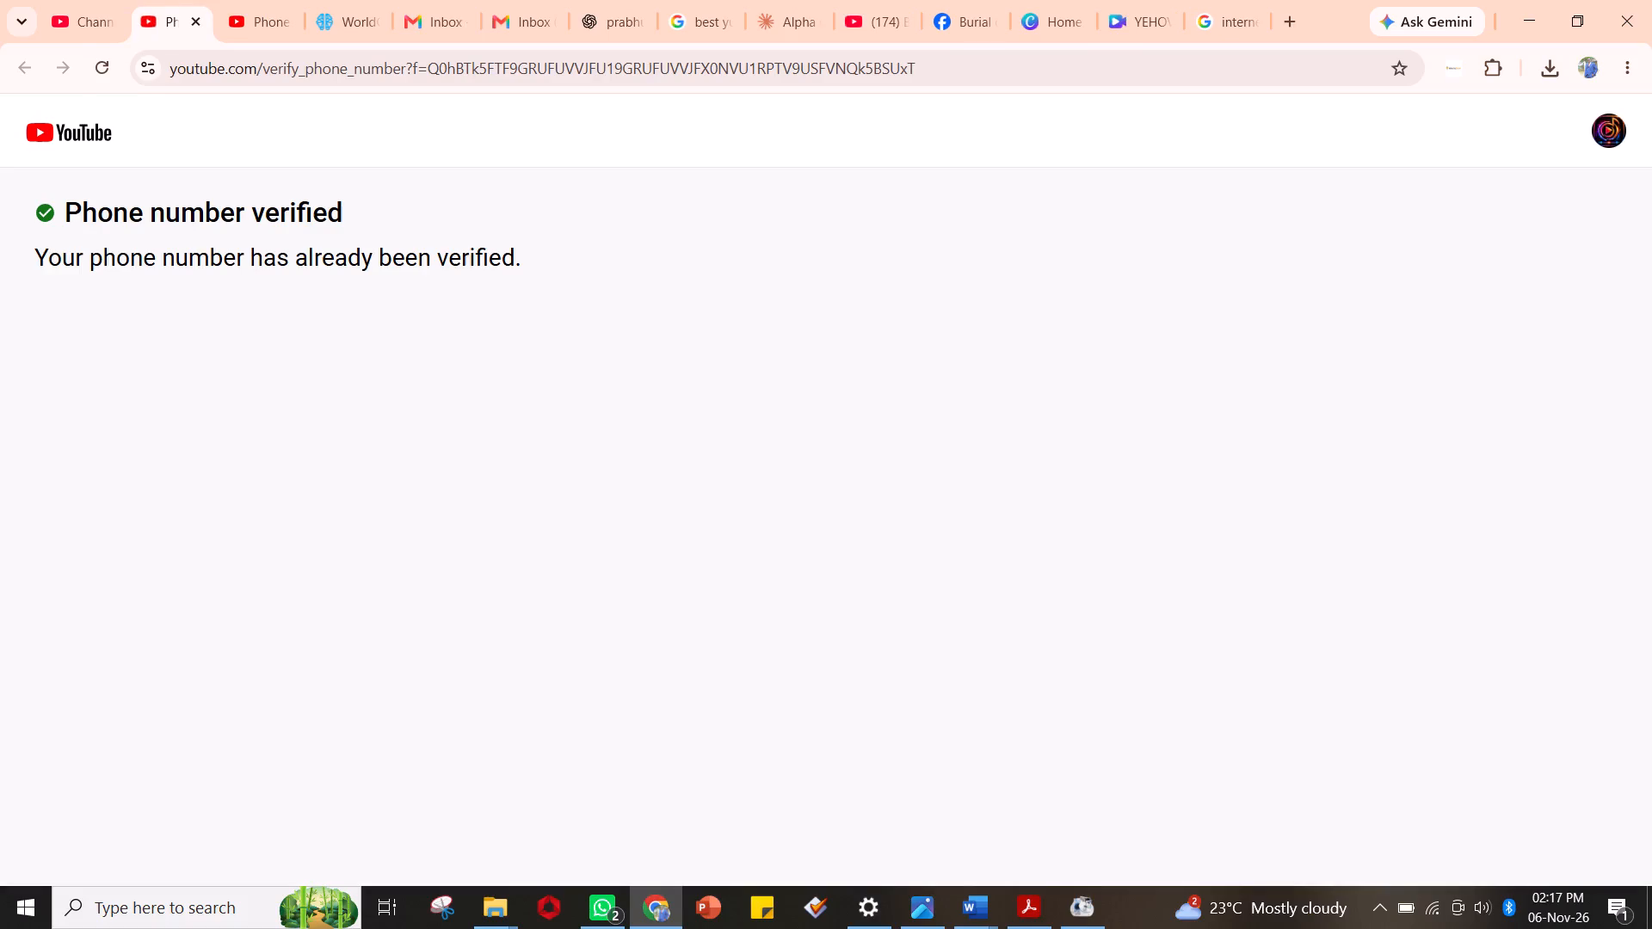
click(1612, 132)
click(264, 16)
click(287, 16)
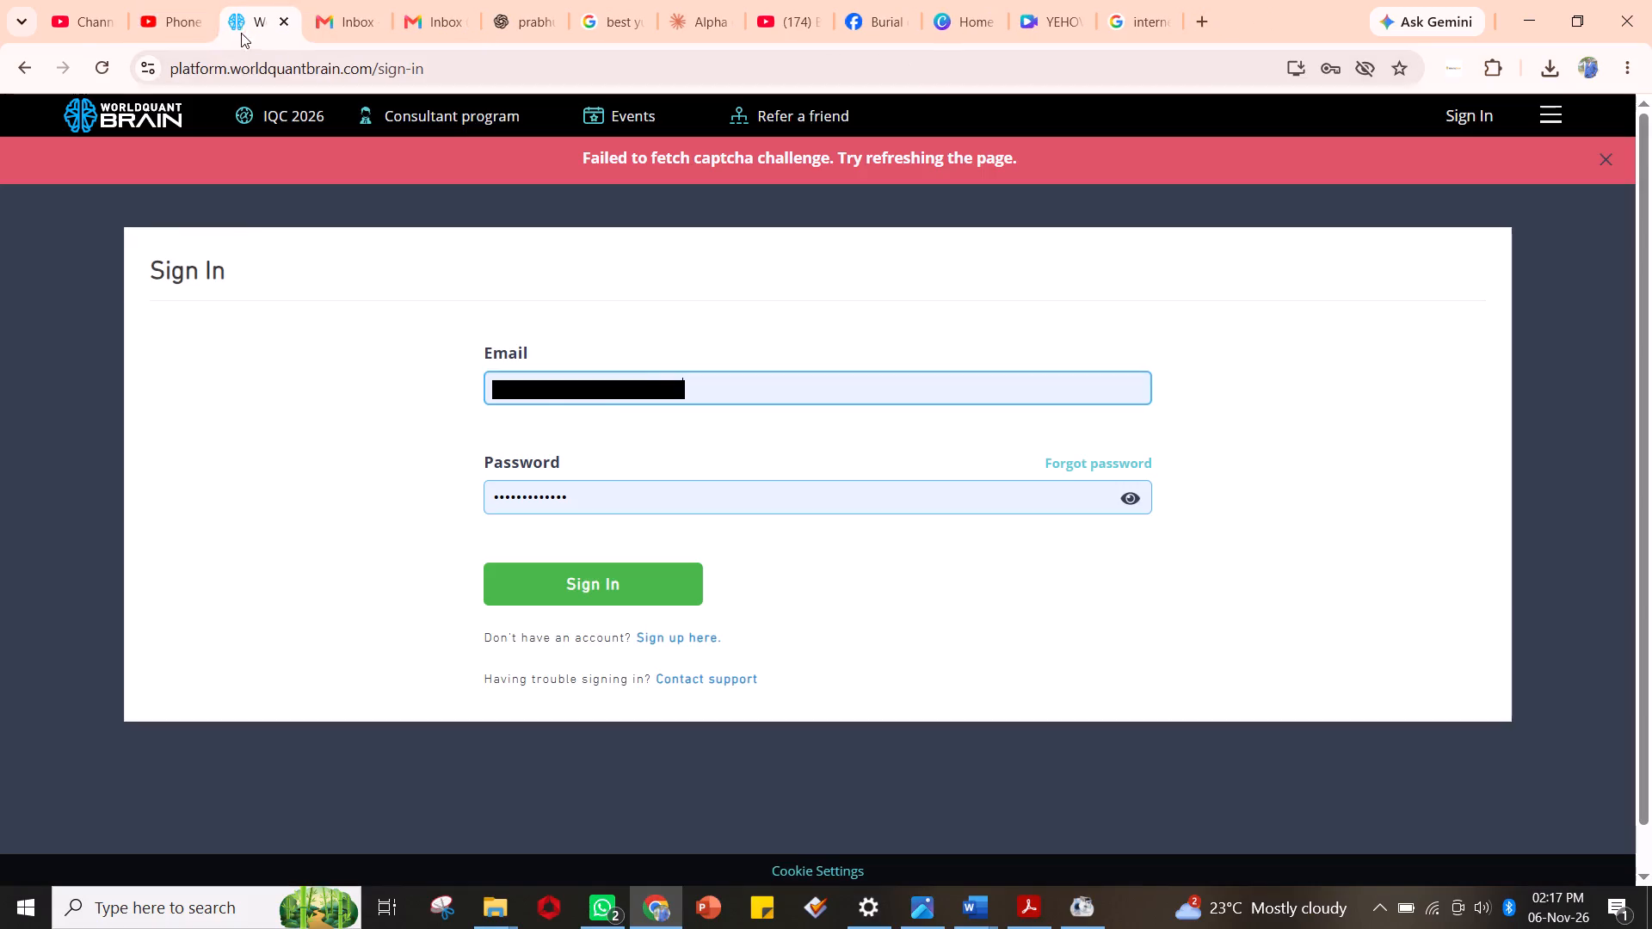
Close the phone verification page, return to the video's upload details and copy the video link.
click(191, 24)
click(197, 24)
click(92, 15)
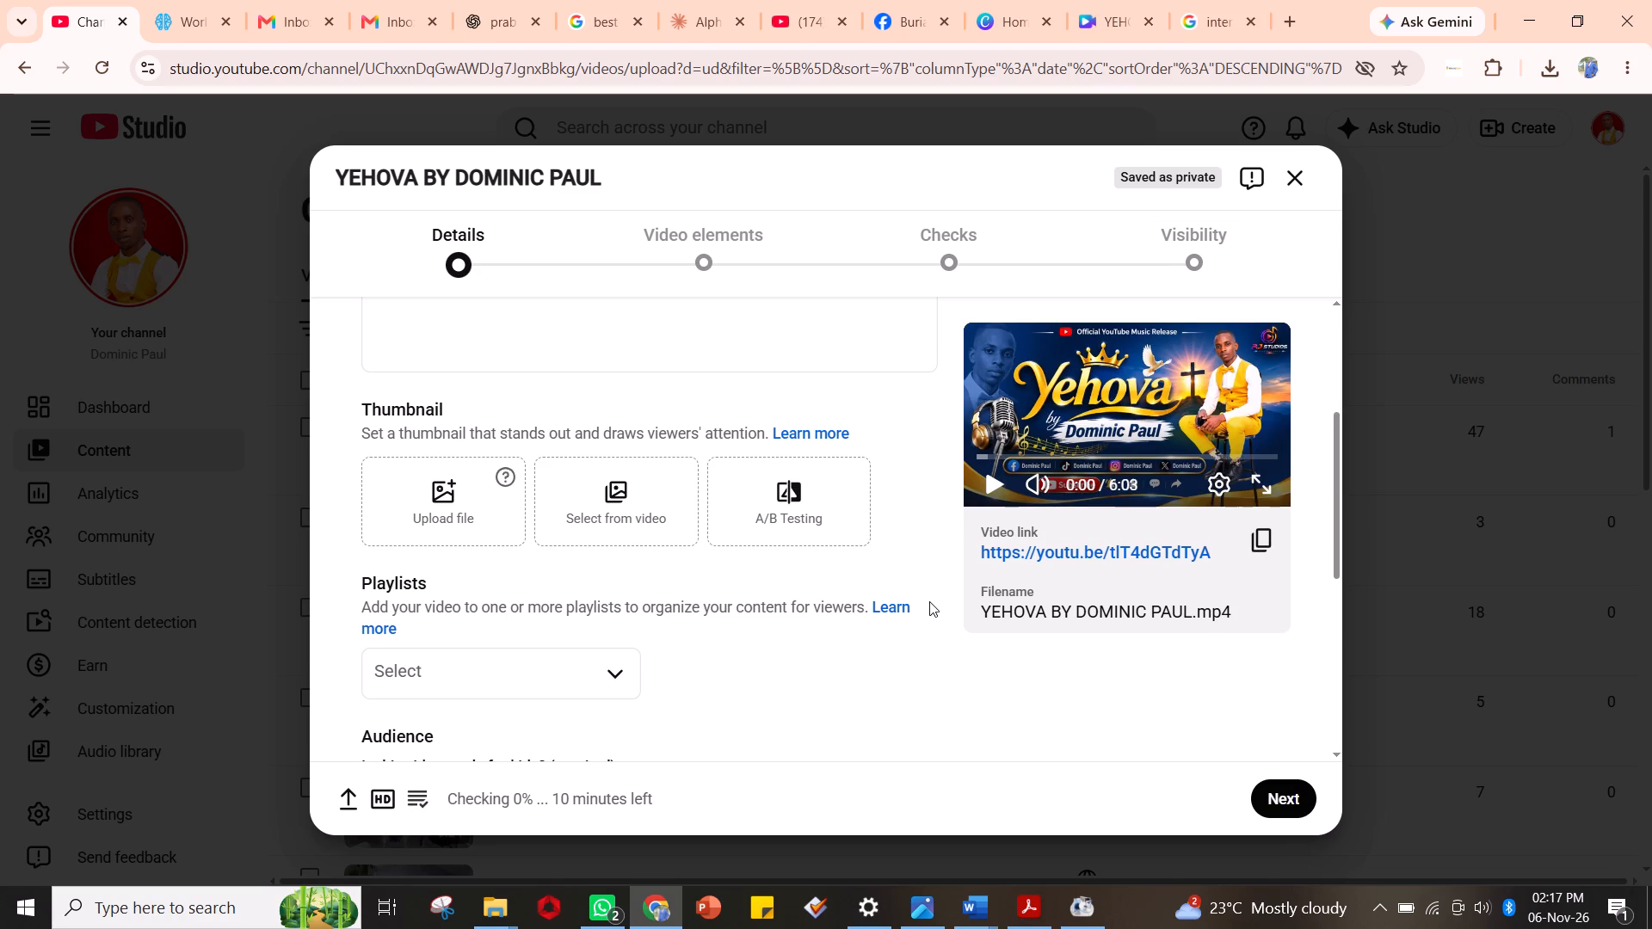
click(1257, 540)
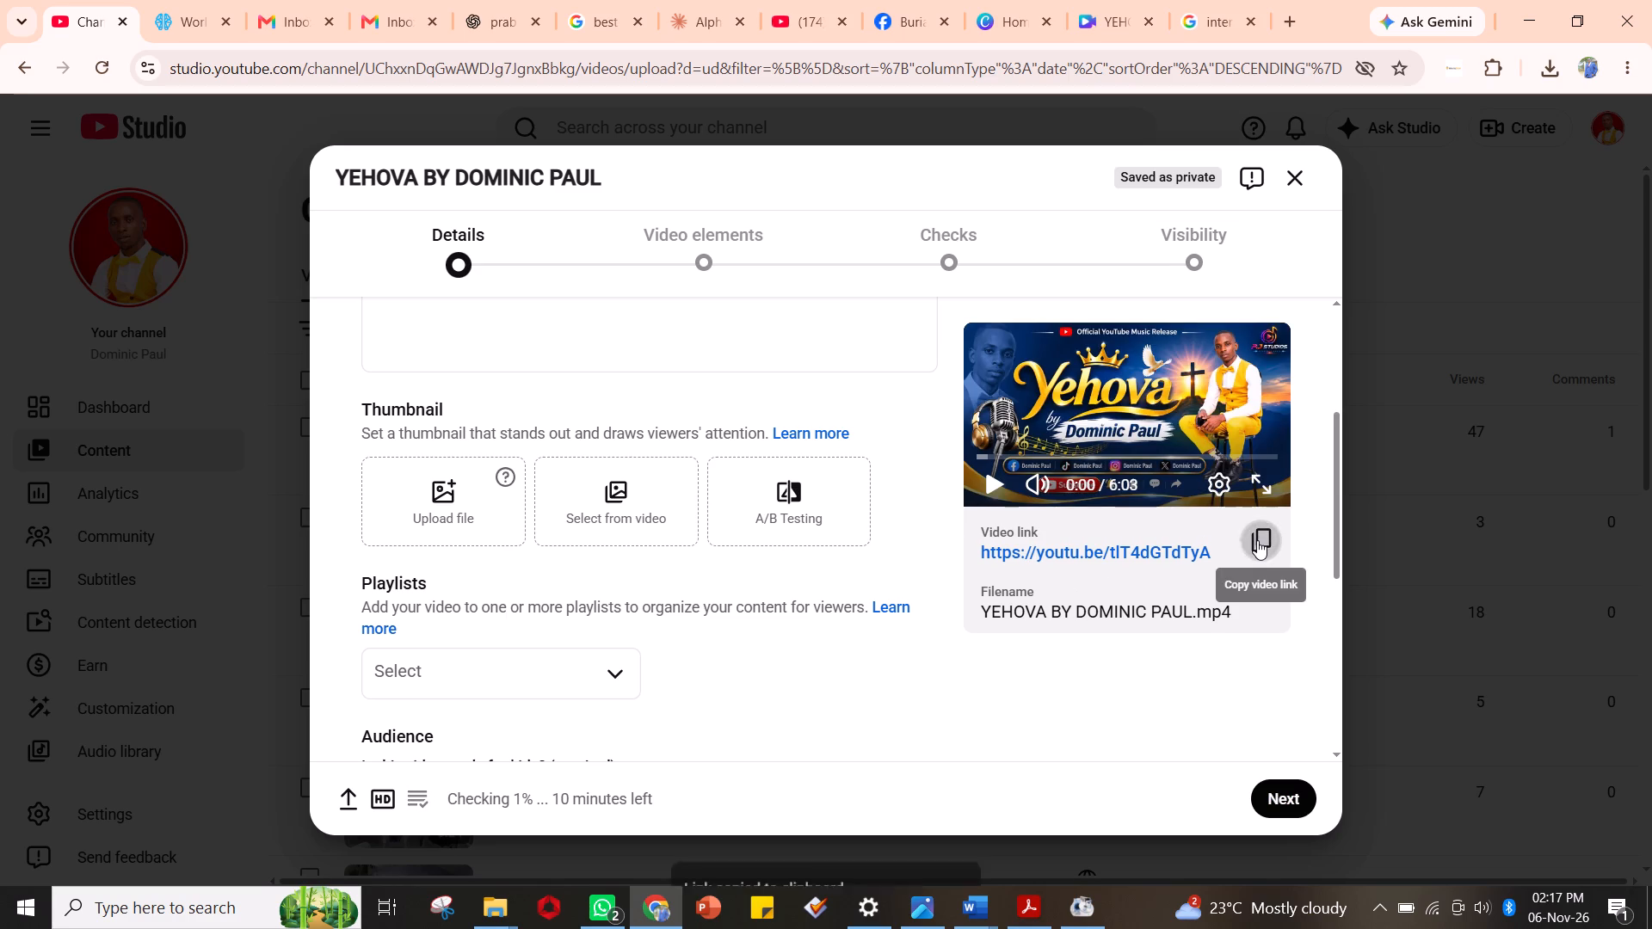
Proceed to the video's visibility settings without adding subtitles, an end screen or cards, and publish it as Public.
click(1291, 798)
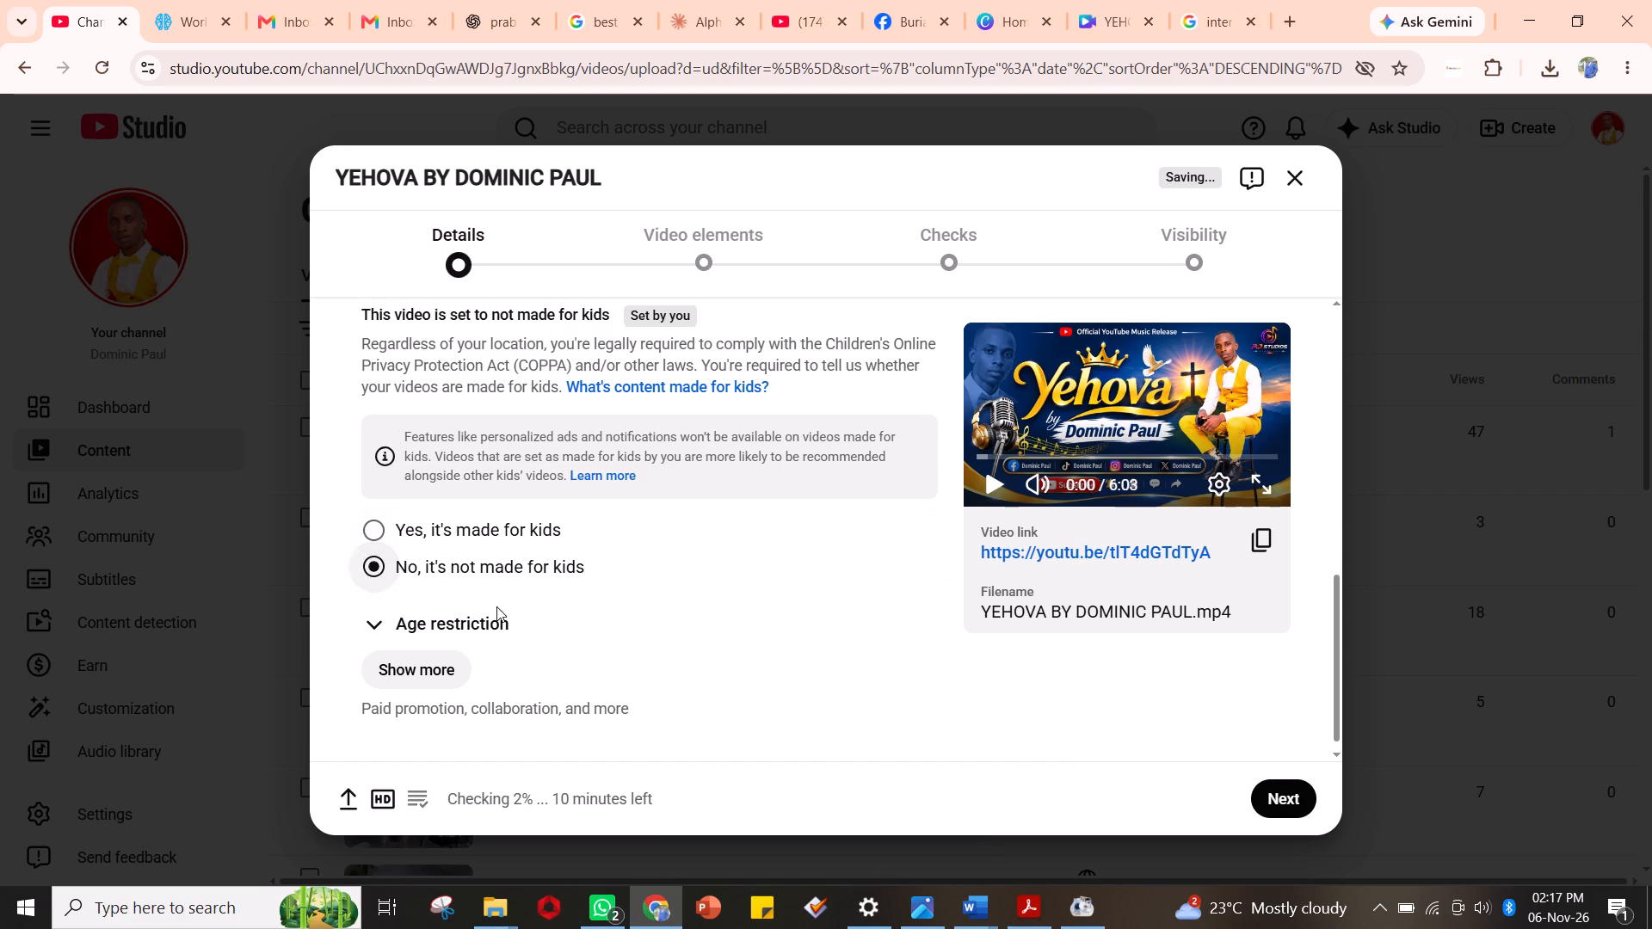
click(1298, 800)
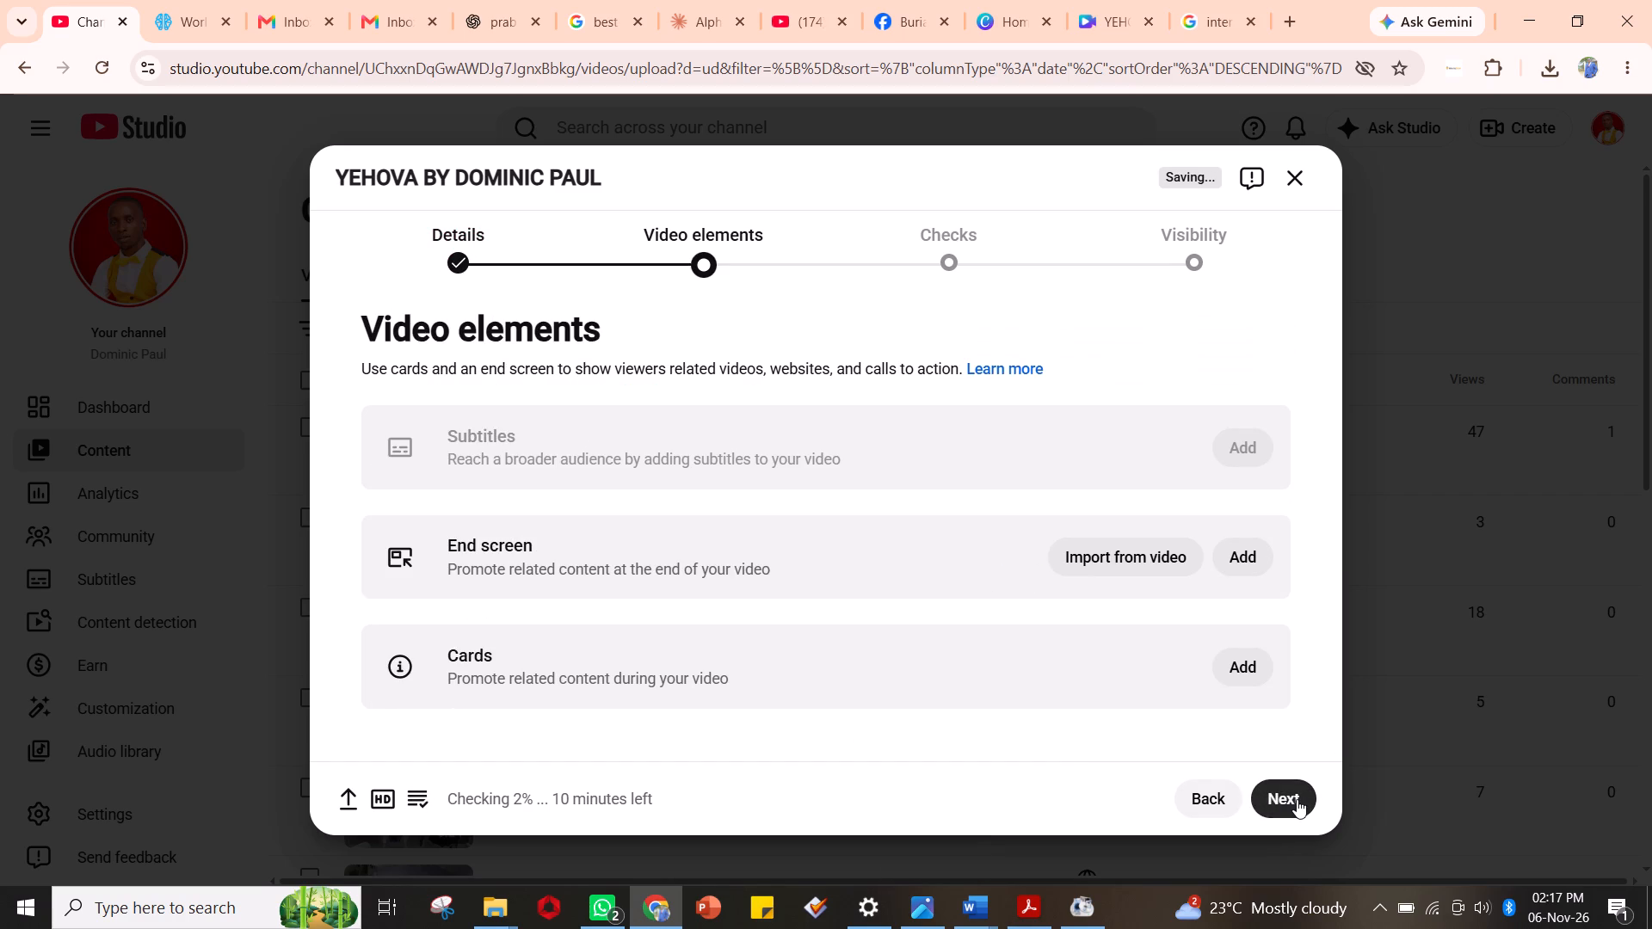
click(1297, 799)
click(1297, 797)
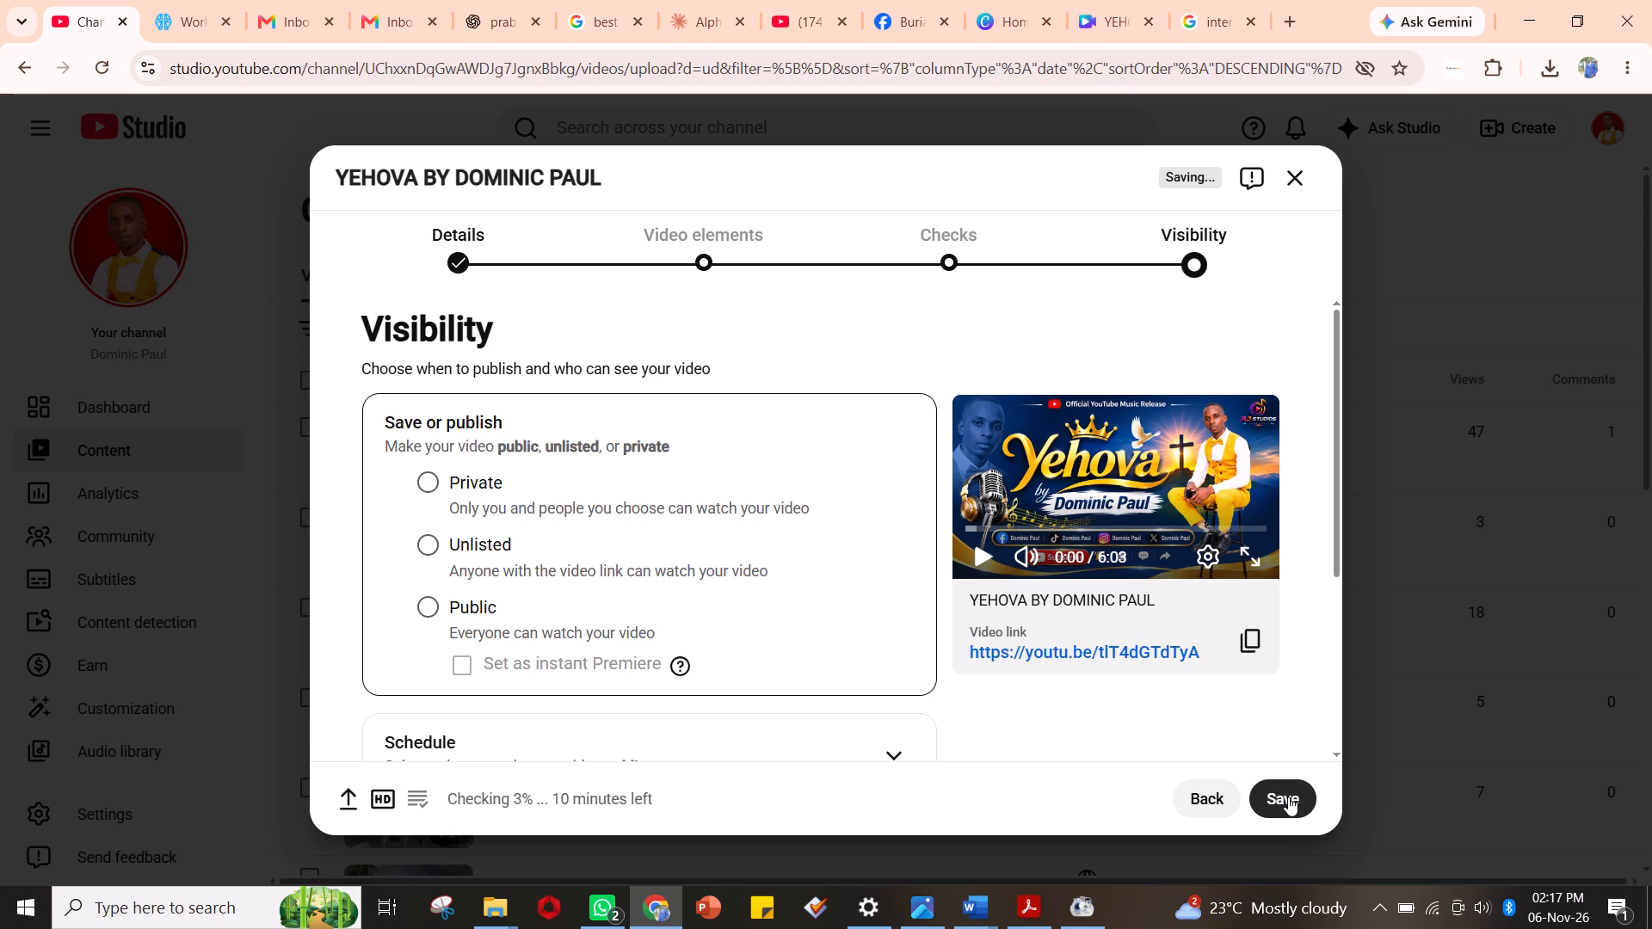
click(427, 605)
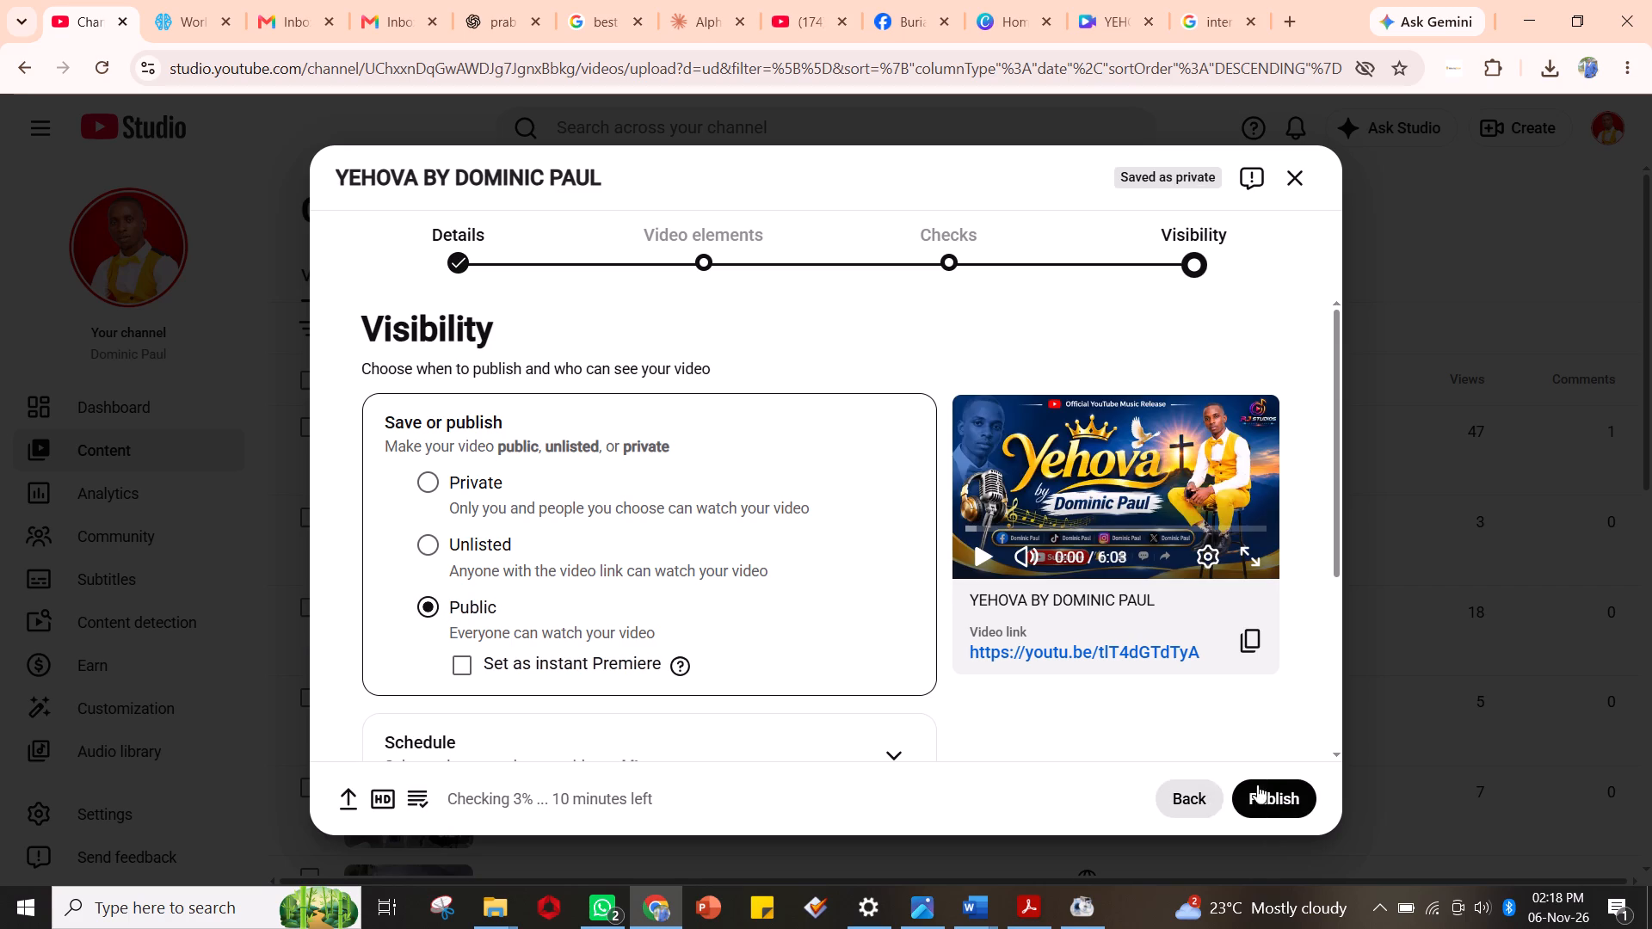
click(1285, 793)
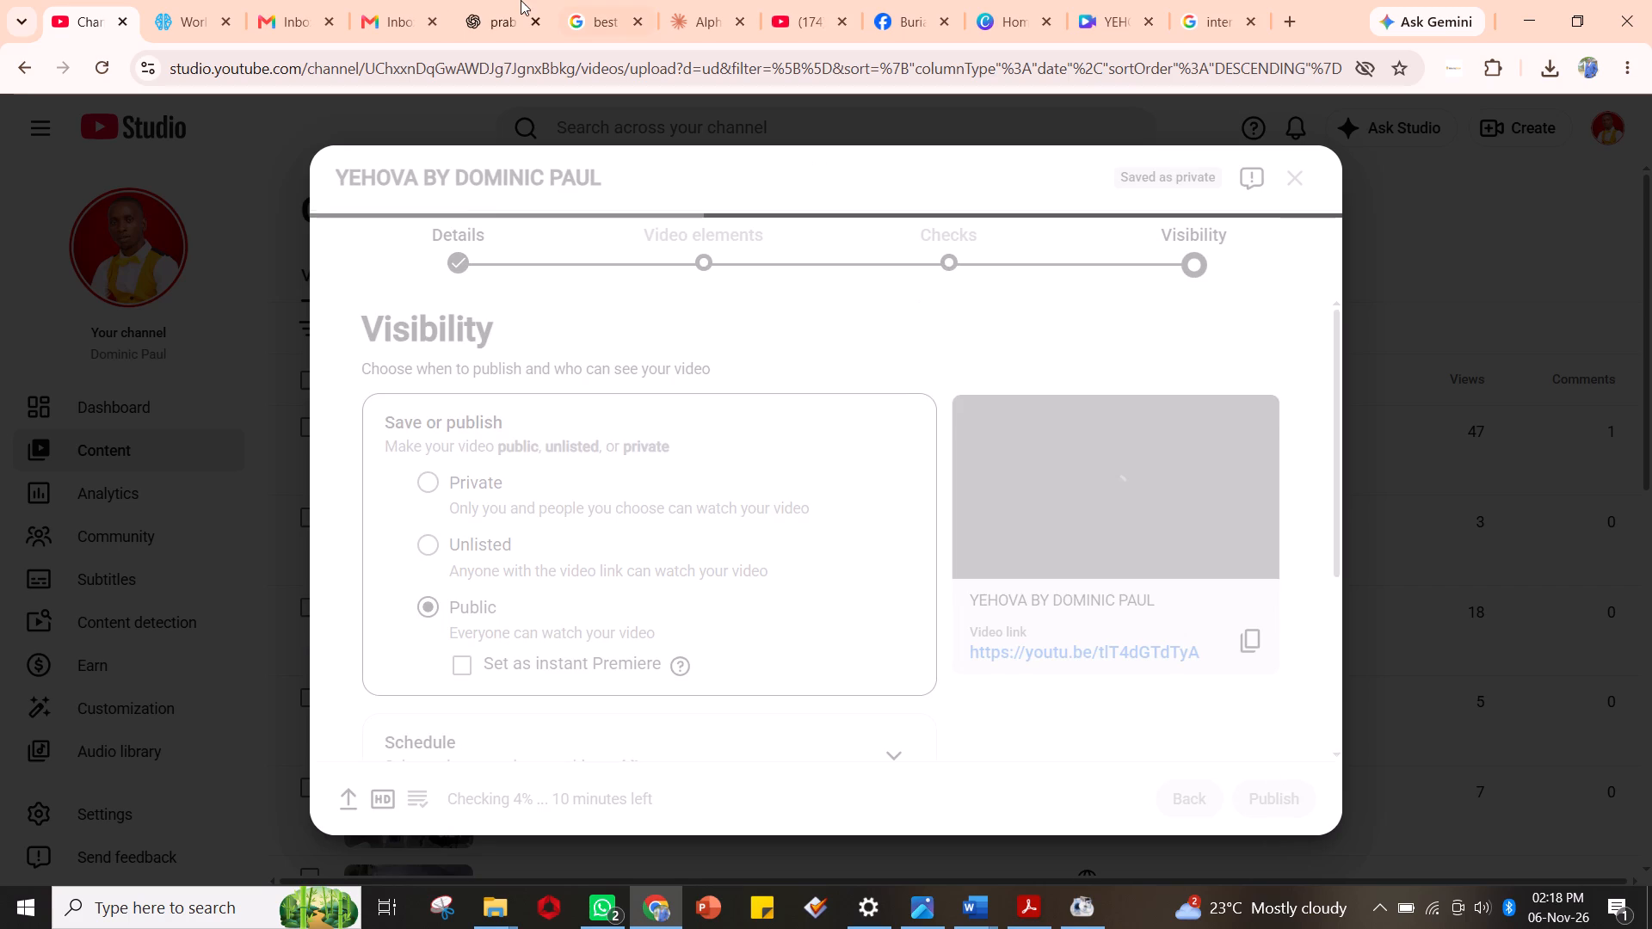
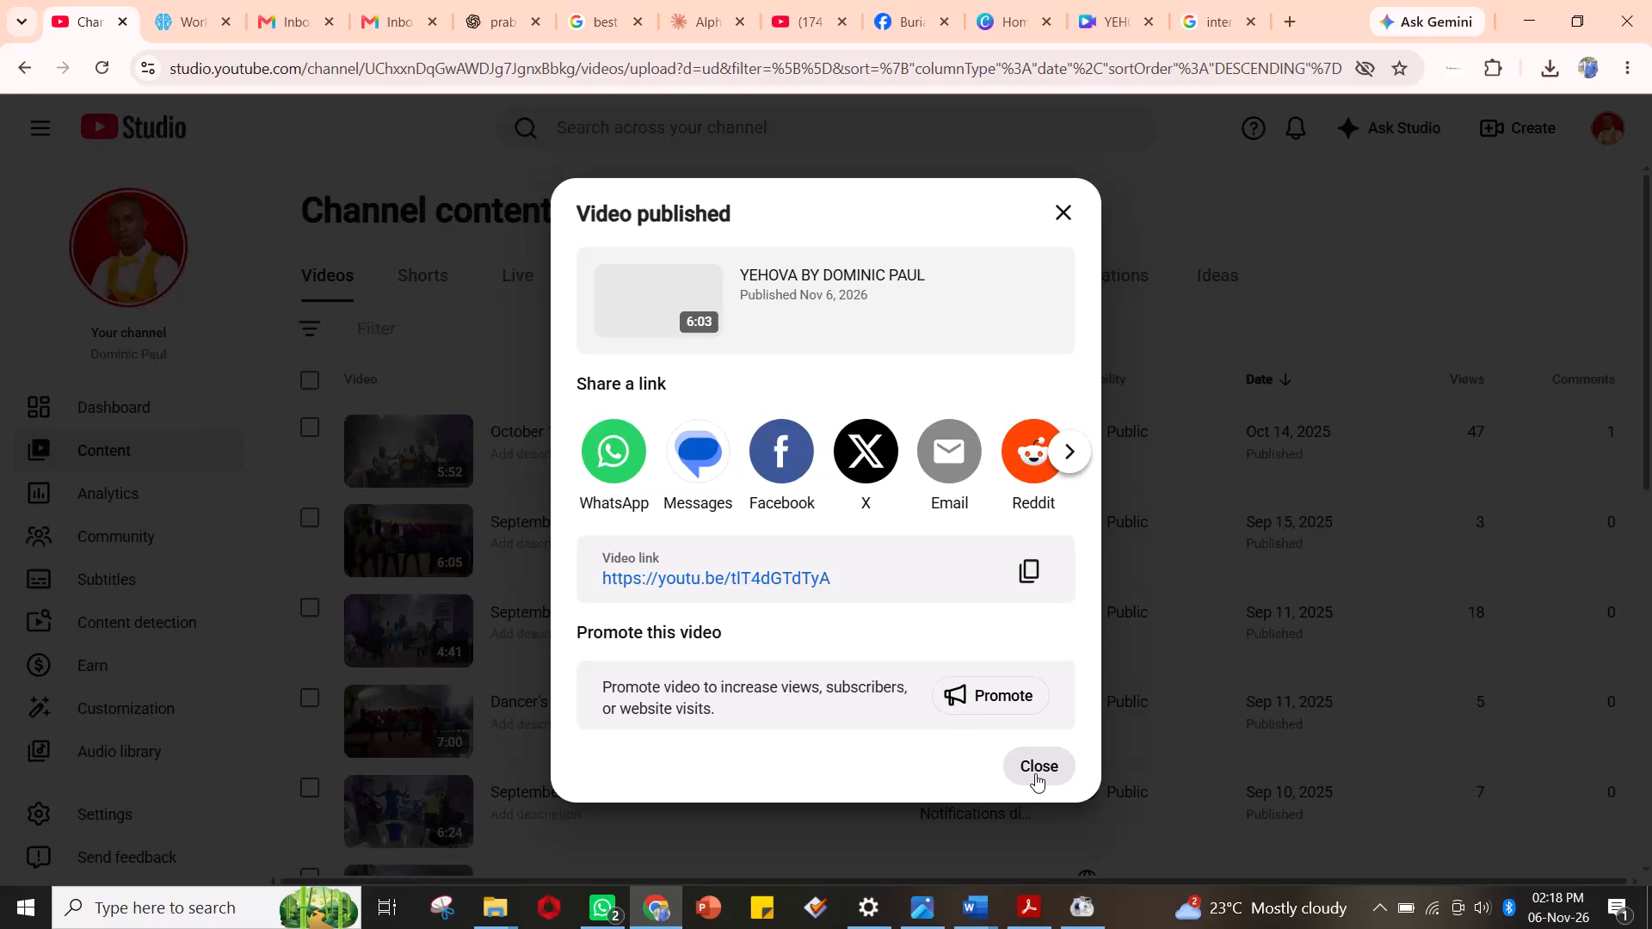
Dismiss the published-video confirmation for "YEHOVA BY DOMINIC PAUL" and return to the channel content list.
click(1038, 760)
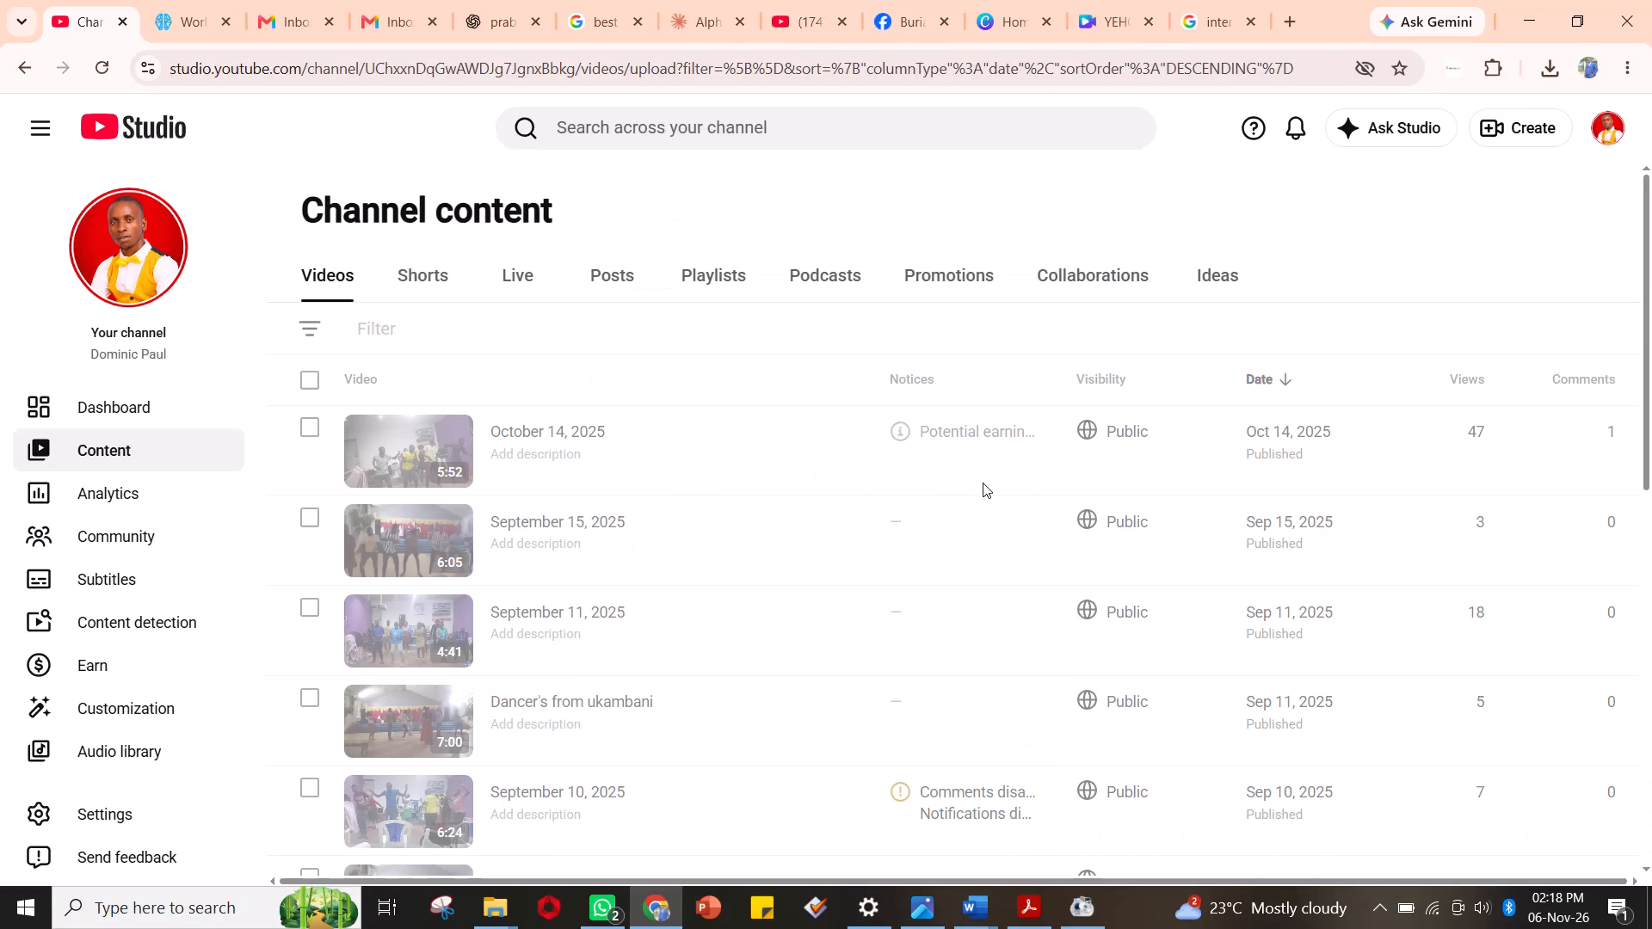